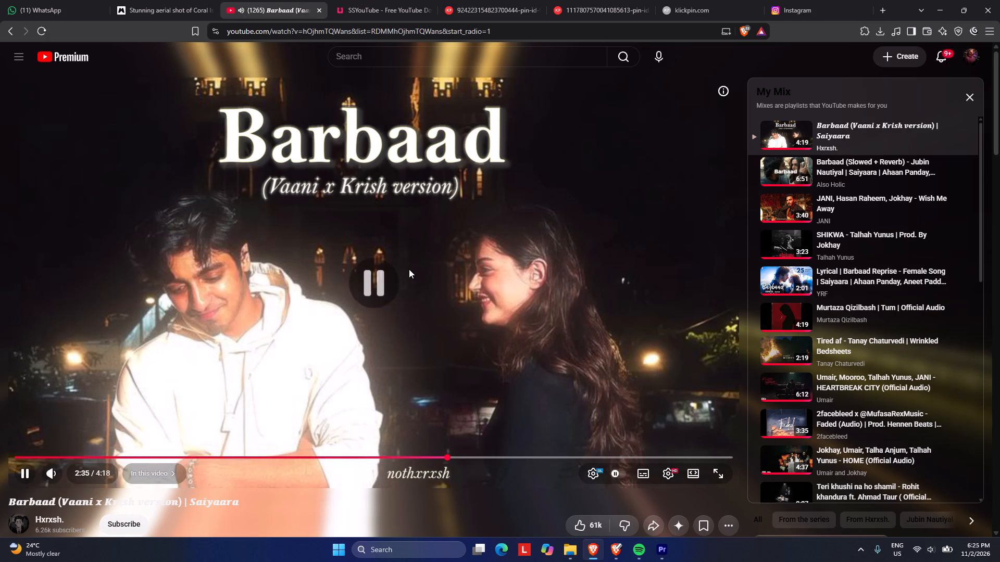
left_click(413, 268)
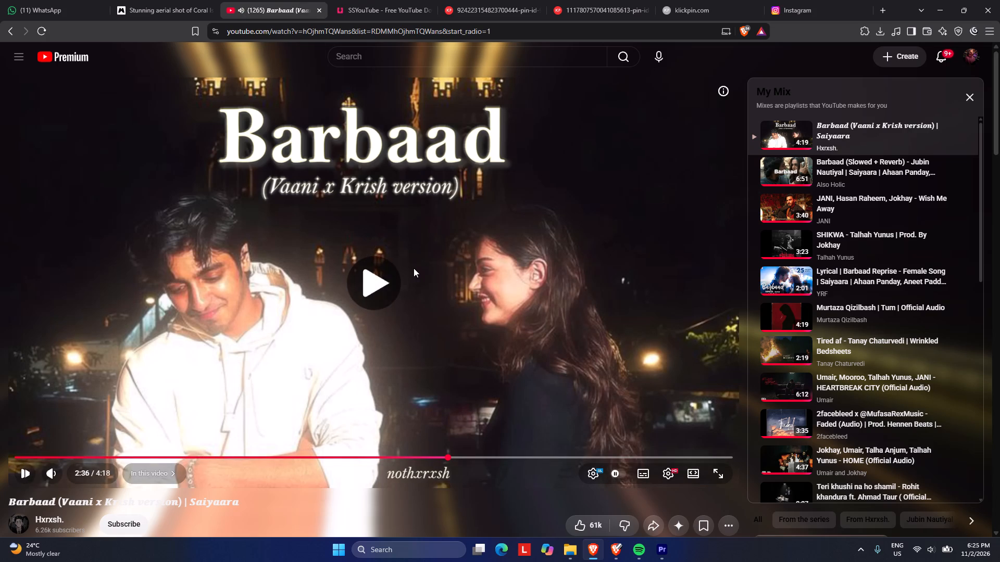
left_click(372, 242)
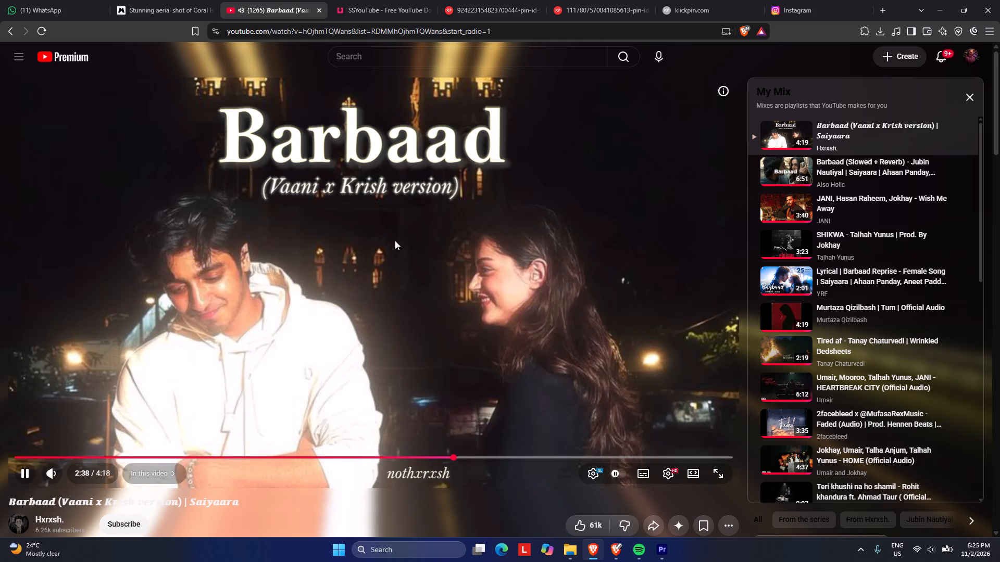
Switch to the open Instagram page and browse through several reels in the feed, viewing their footage and text overlays.
left_click(818, 0)
scroll(351, 312, "down", 3)
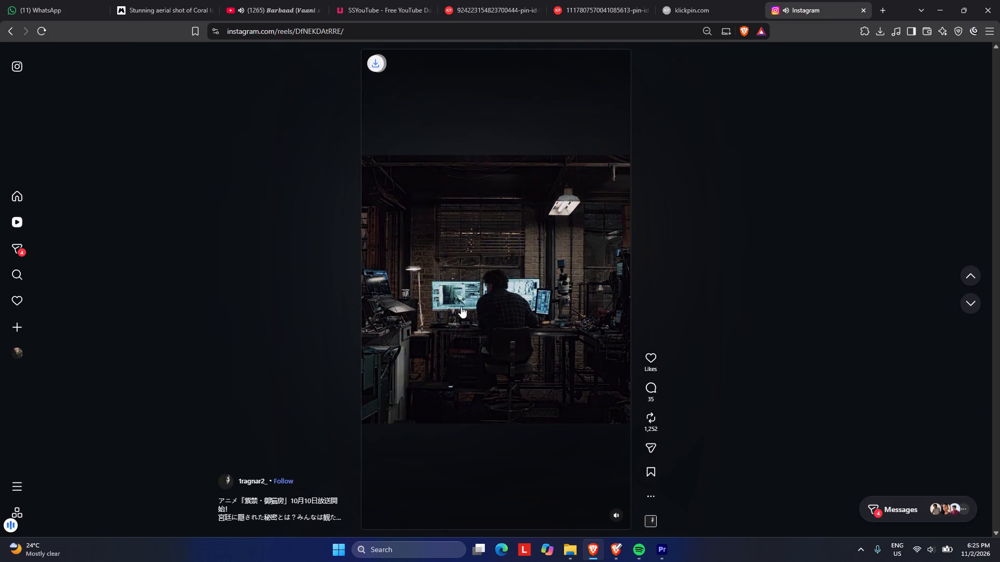
scroll(463, 310, "up", 2)
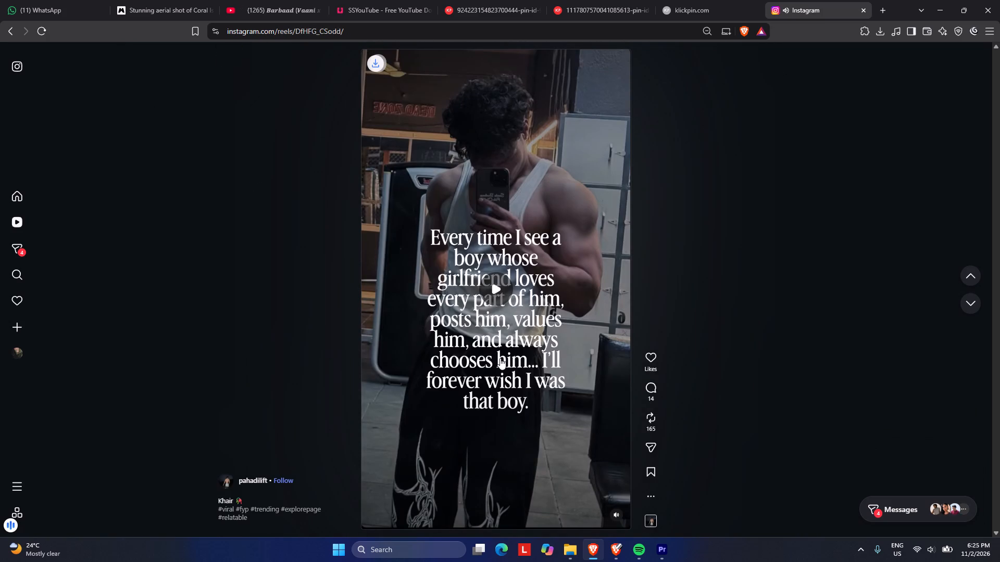
left_click(500, 358)
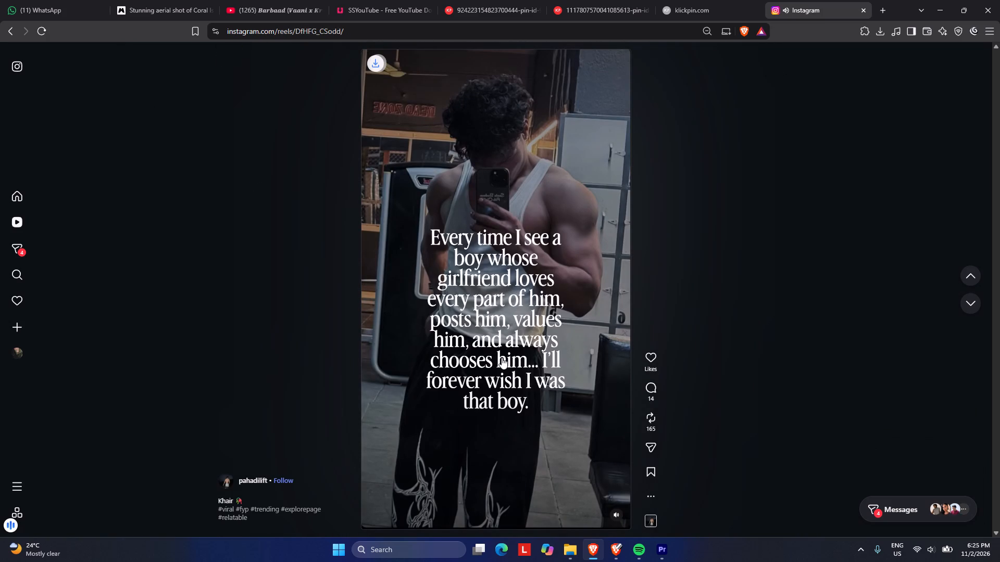
scroll(502, 357, "down", 2)
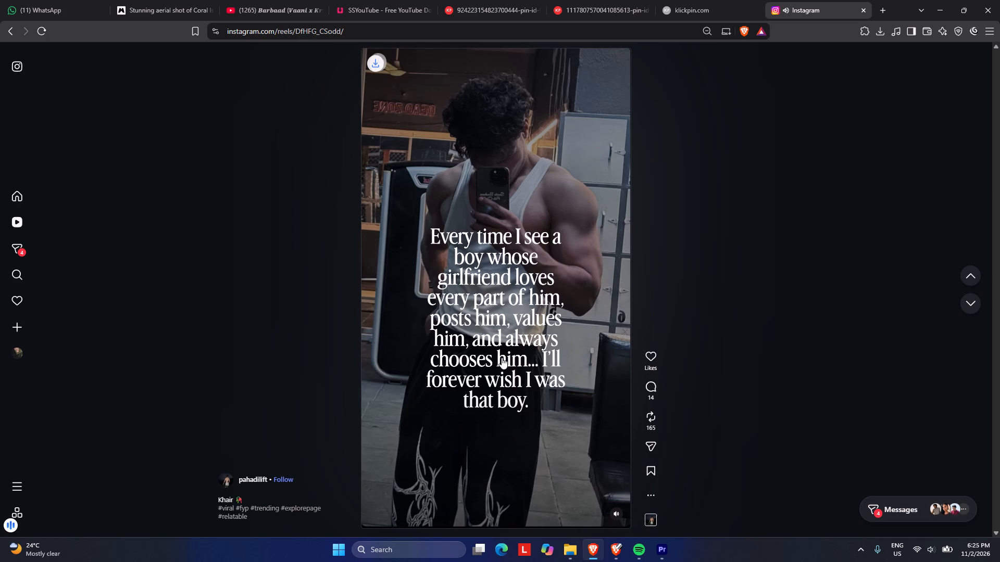
scroll(502, 357, "down", 3)
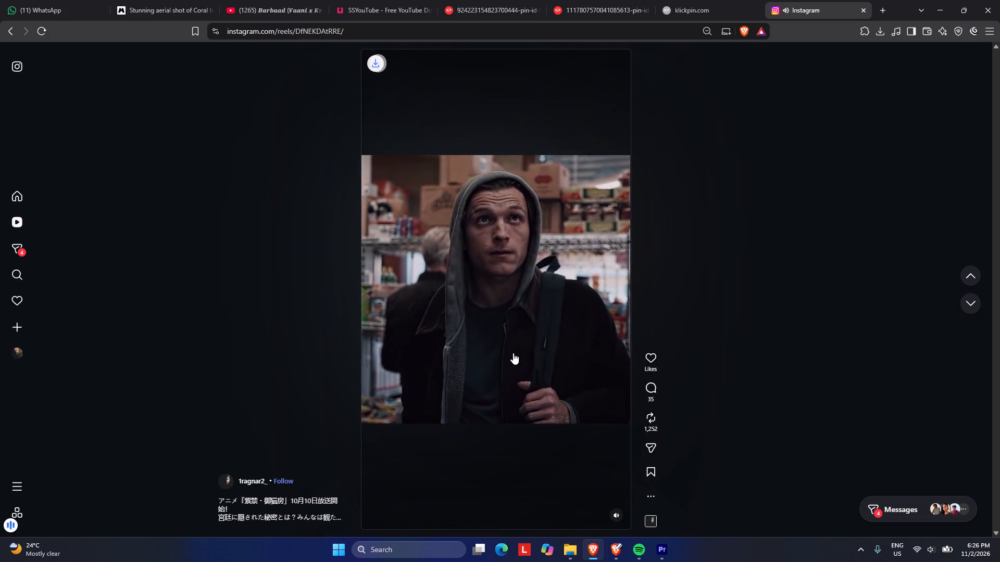
scroll(513, 353, "down", 3)
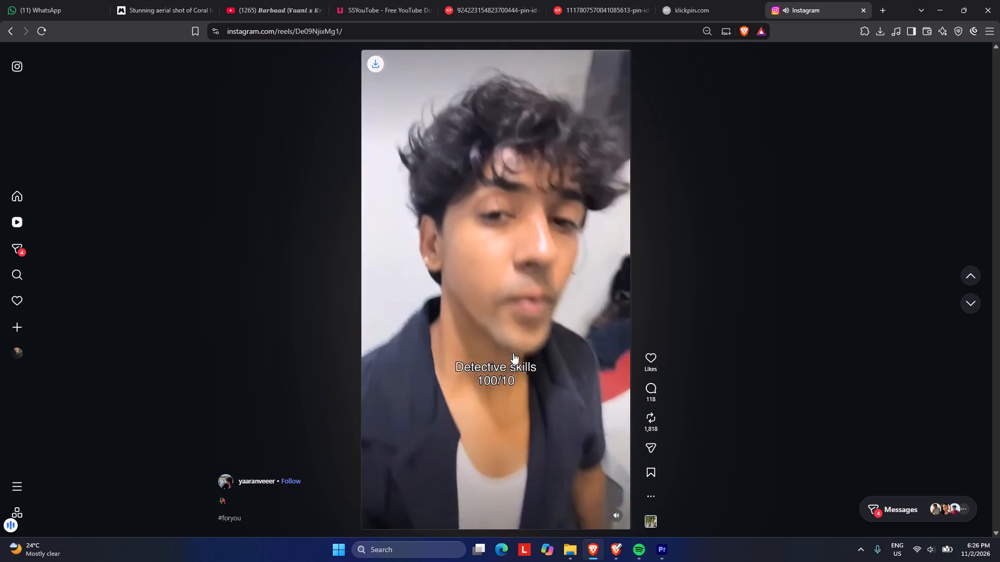
scroll(513, 353, "down", 2)
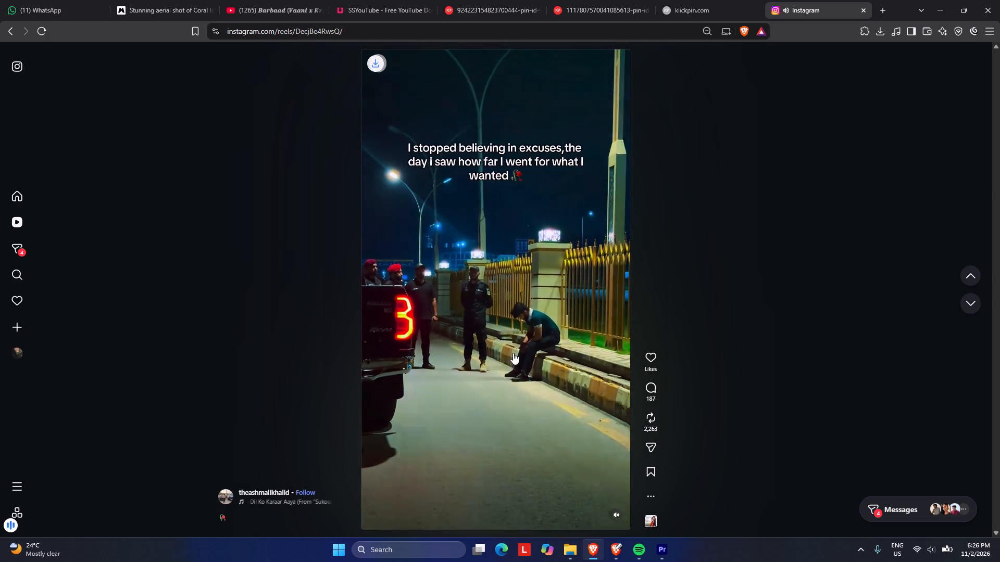
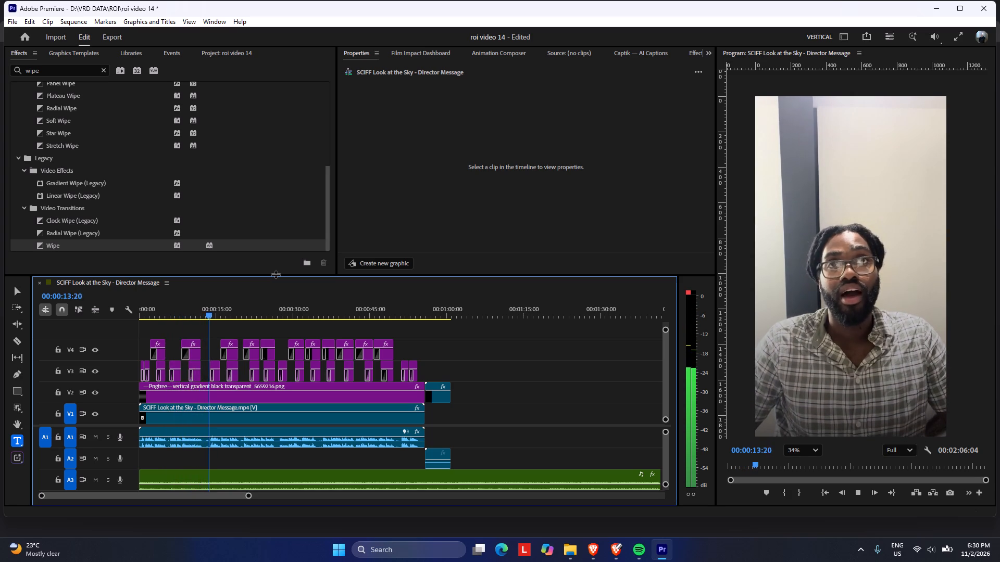
Stop the director message sequence's playback at about 00:00:14:07 and marquee-select from the empty area after the last V4 title clip.
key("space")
left_click_drag(455, 339, 416, 347)
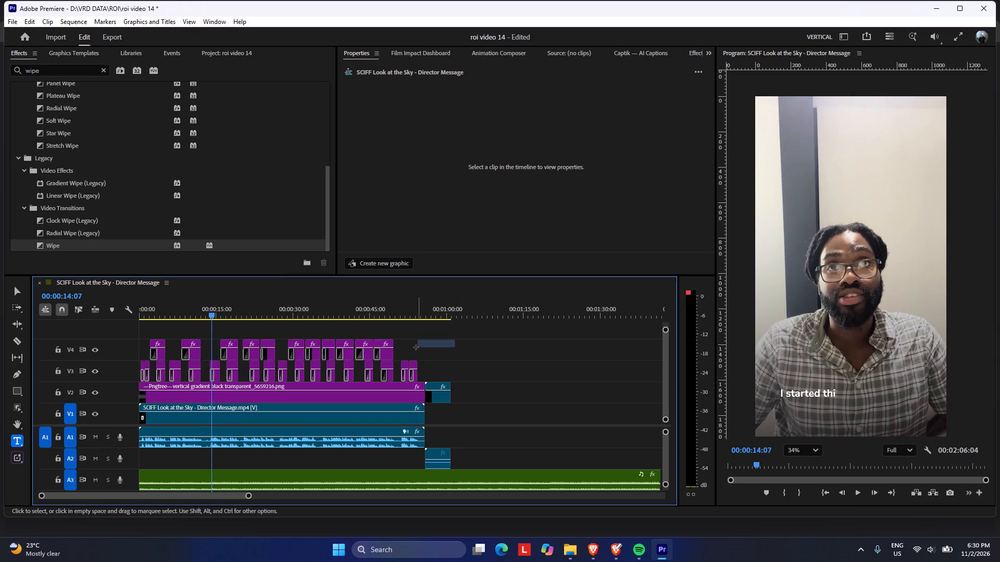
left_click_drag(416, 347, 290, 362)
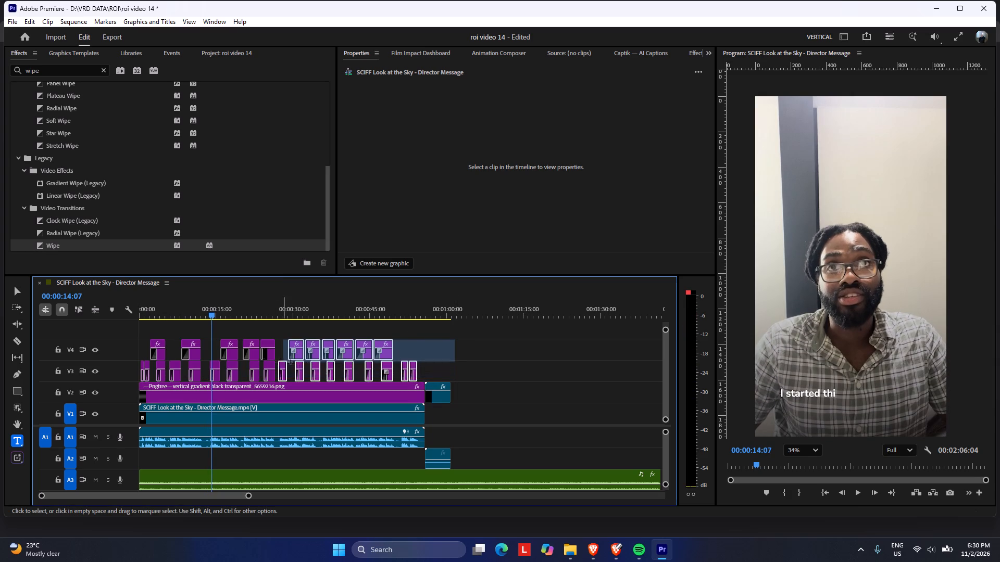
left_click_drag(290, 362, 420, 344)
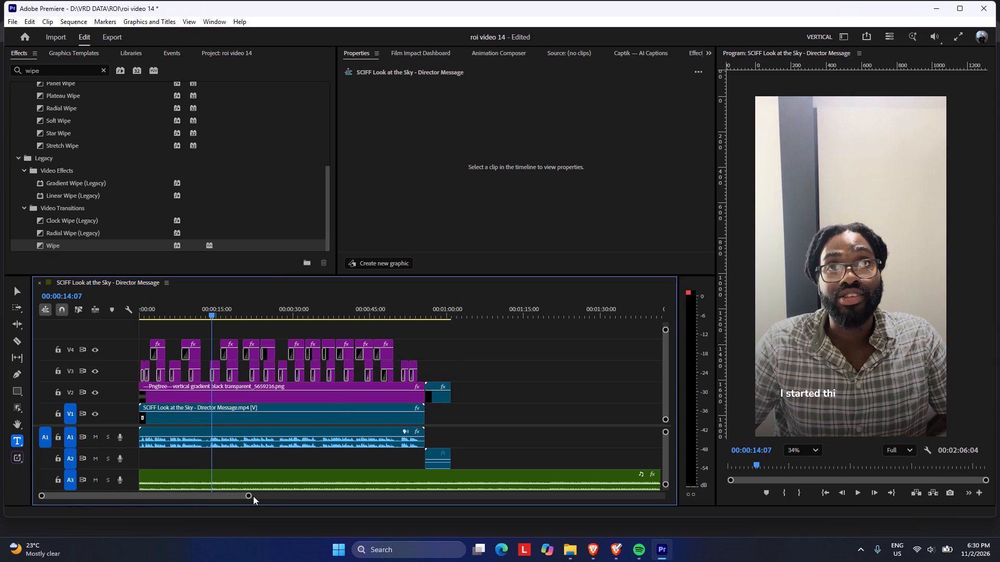
Split the gradient overlay, director video and its audio at 00:00:12:10 and at the start of the "I started this film" caption.
left_click_drag(249, 497, 144, 487)
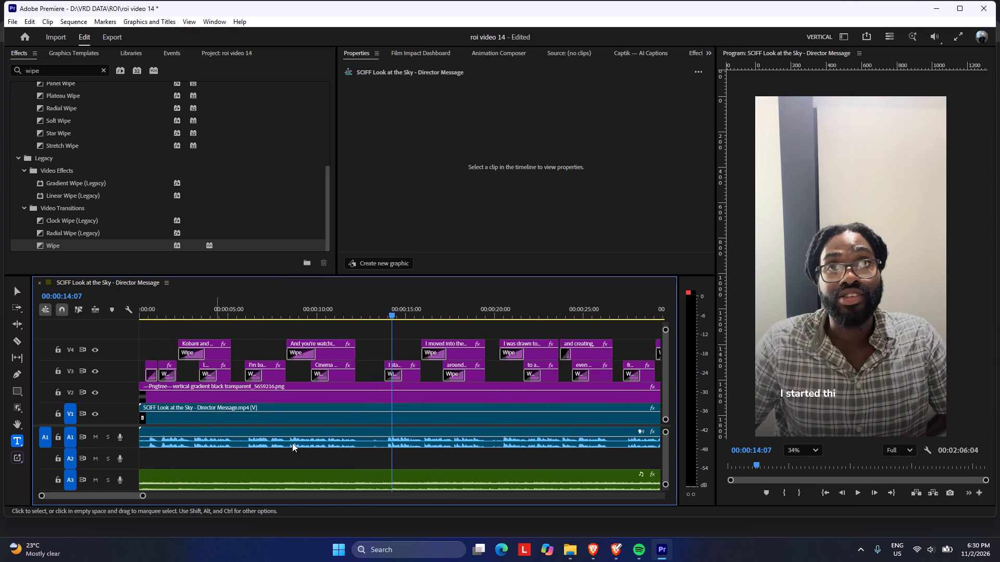
left_click_drag(393, 310, 358, 309)
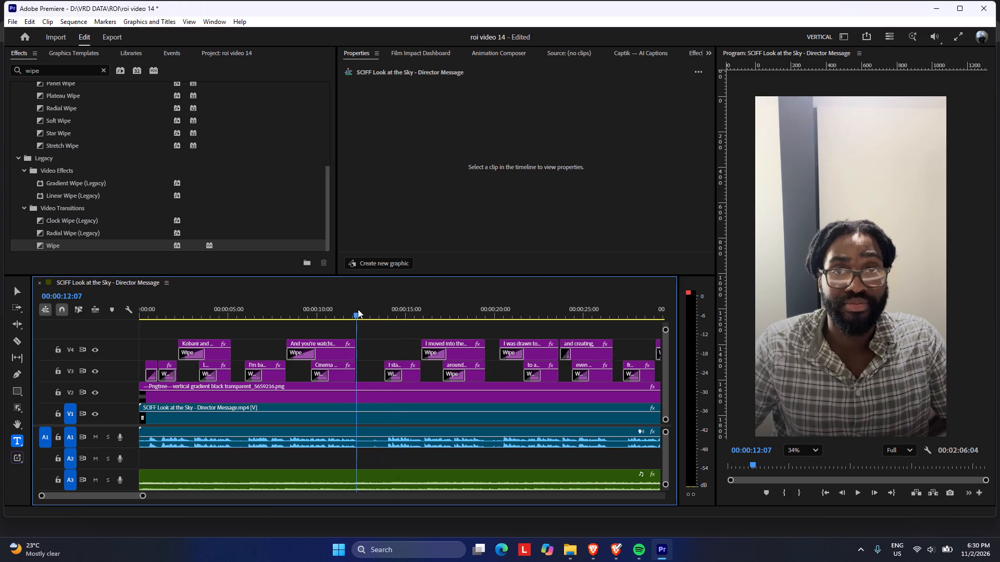
left_click_drag(358, 309, 360, 310)
key("c")
left_click(358, 393)
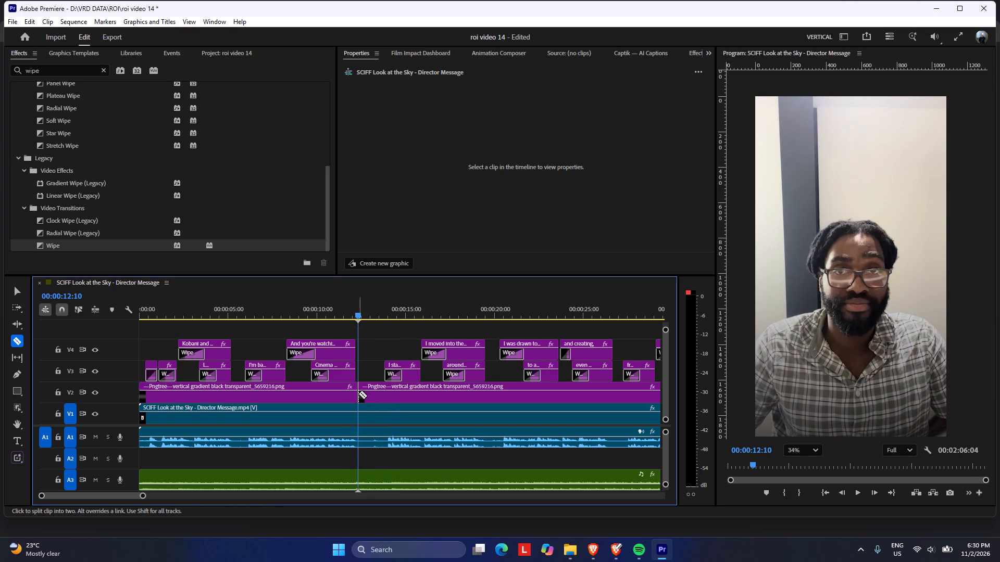
left_click(360, 412)
left_click(359, 436)
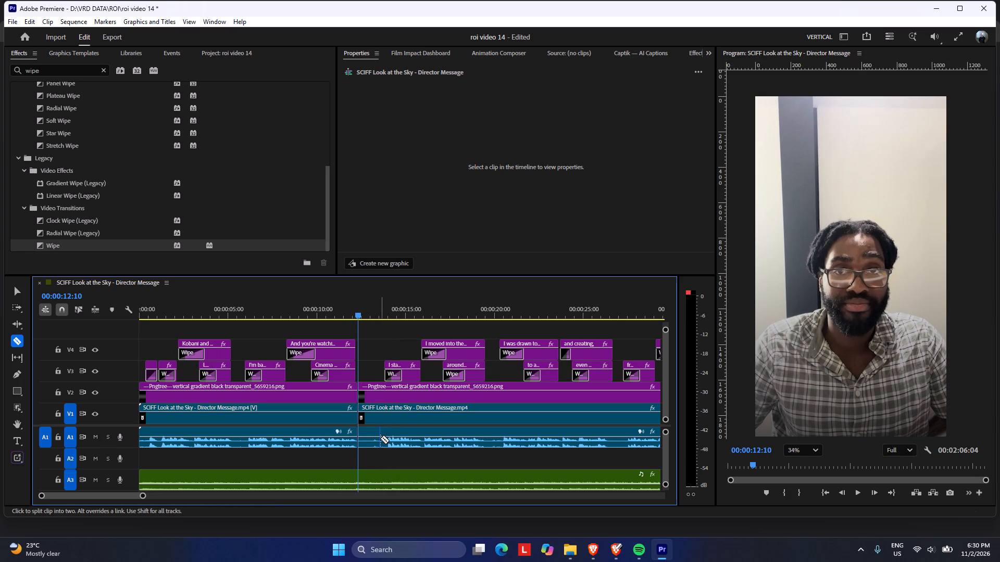
left_click(385, 438)
left_click(386, 413)
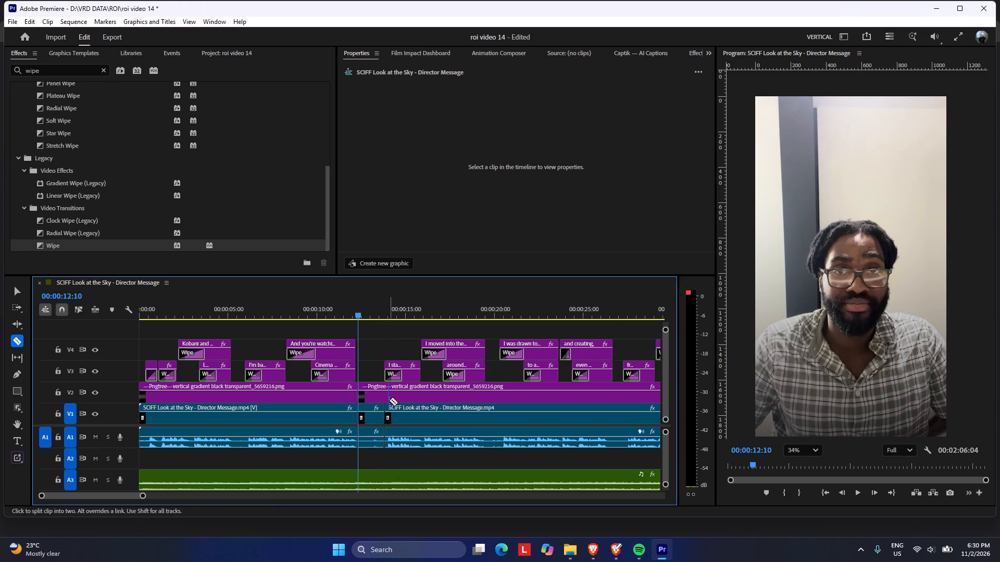
left_click(387, 391)
Delete the isolated pause before the "I started this film" caption from the overlay, video and audio, and ripple delete the gap.
key("v")
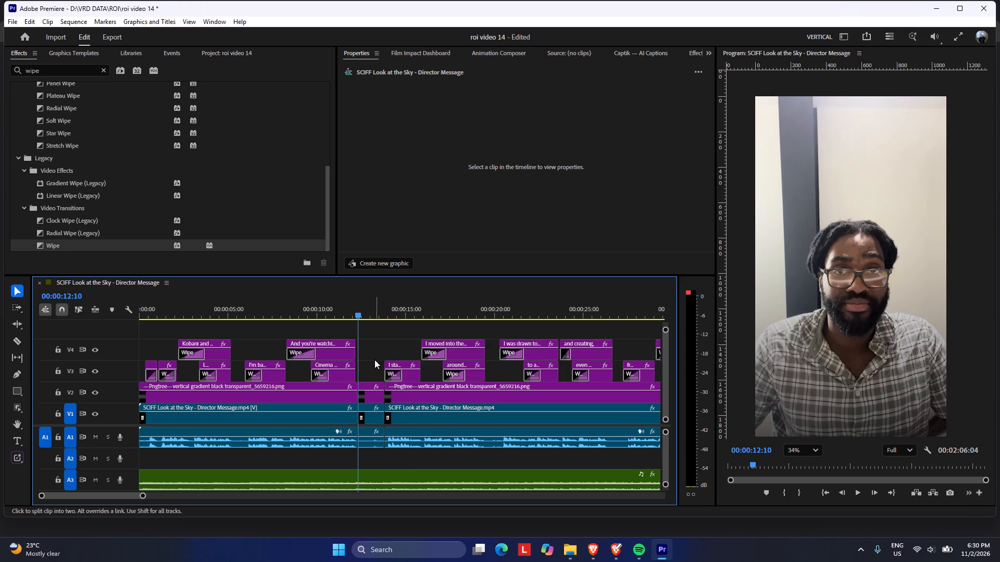
left_click_drag(374, 360, 372, 442)
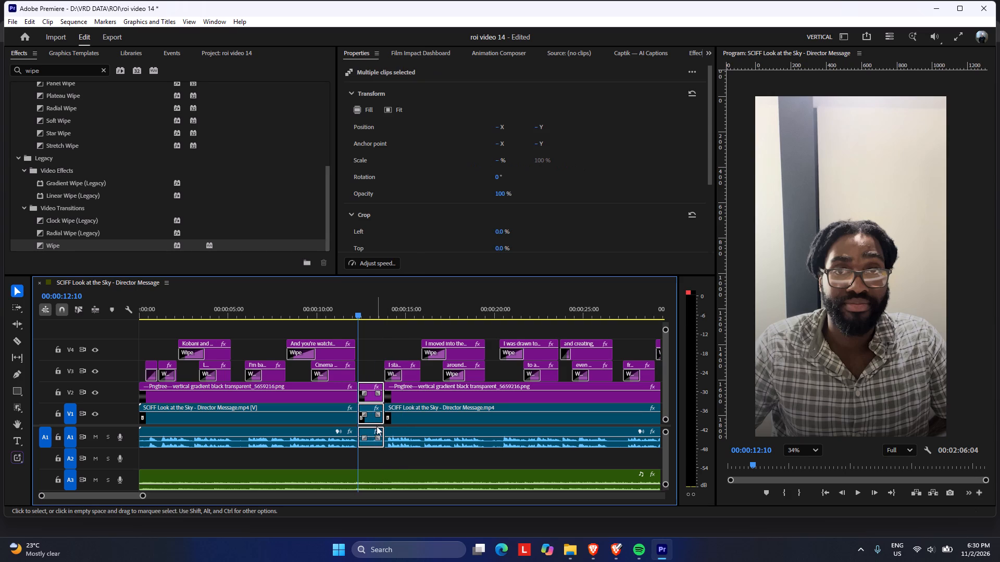
key("Delete")
left_click(368, 394)
right_click(368, 394)
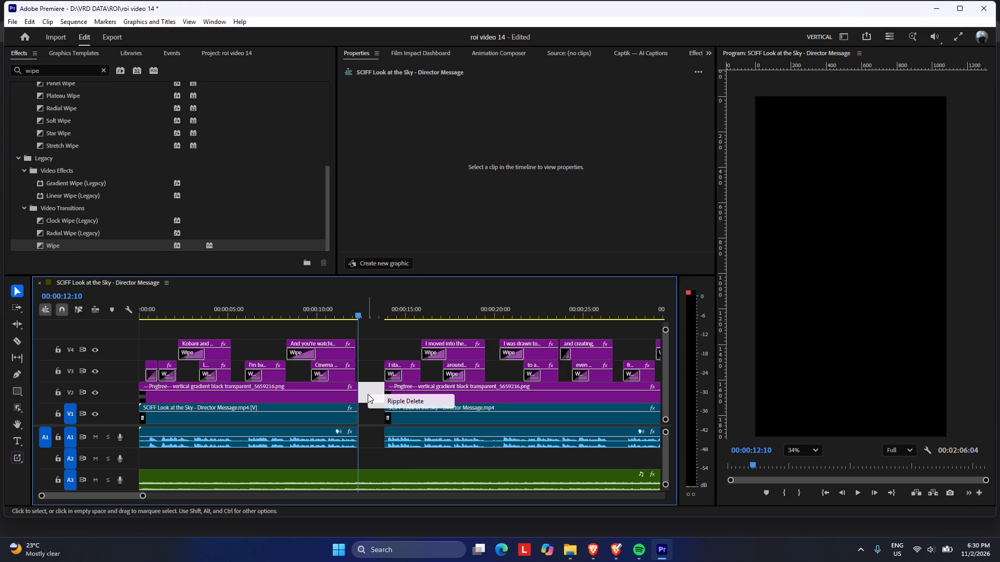
left_click(383, 405)
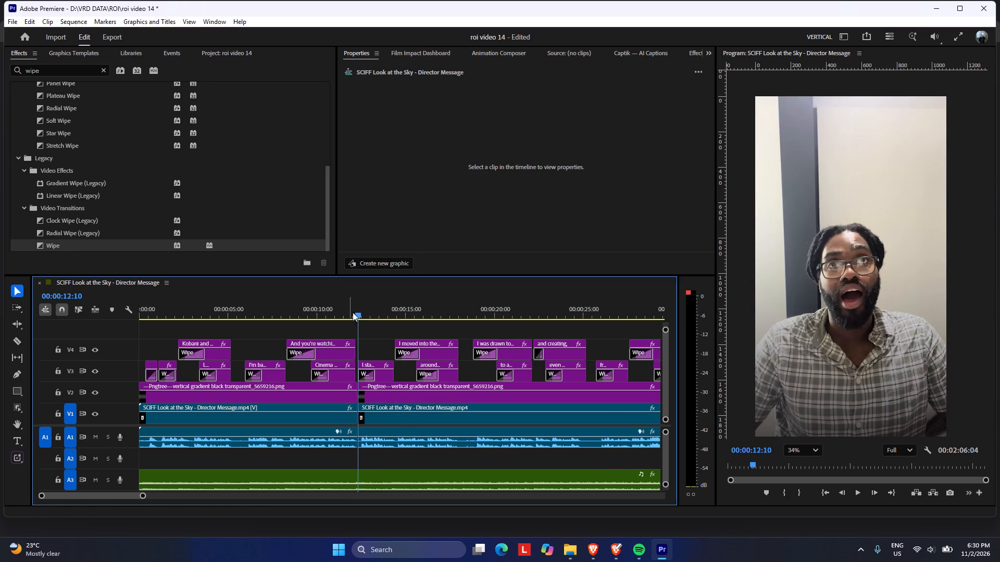
Play back the sequence from just before the 00:00:12:10 cut to check the join and look for further pauses.
left_click_drag(353, 312, 340, 312)
key("space")
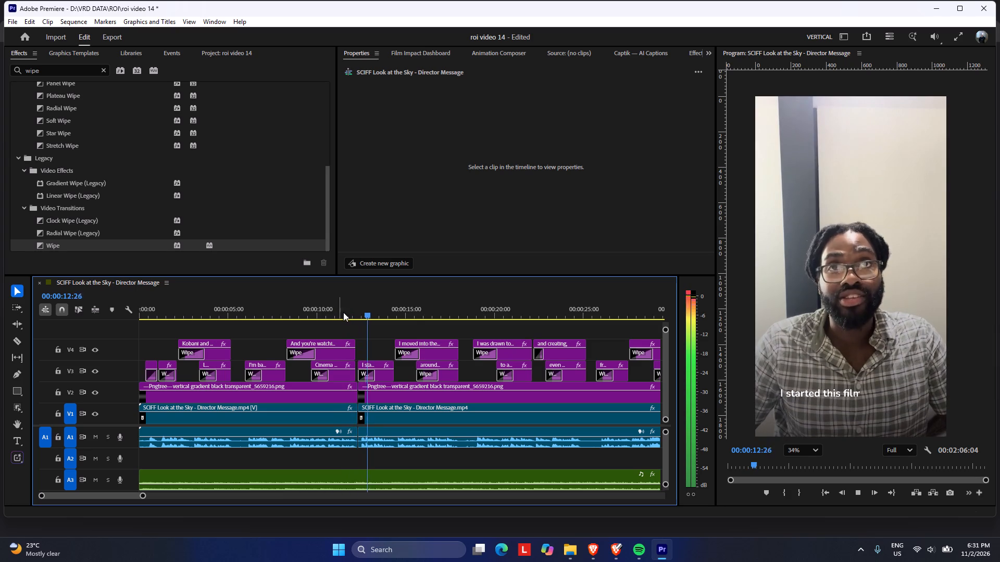
scroll(360, 322, "down", 10)
scroll(362, 325, "up", 5)
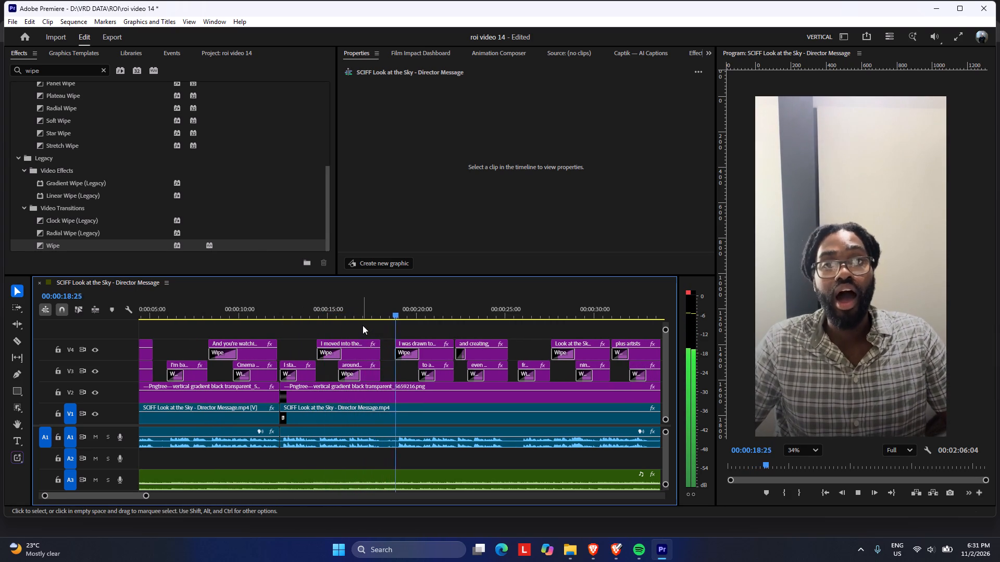
scroll(371, 322, "down", 4)
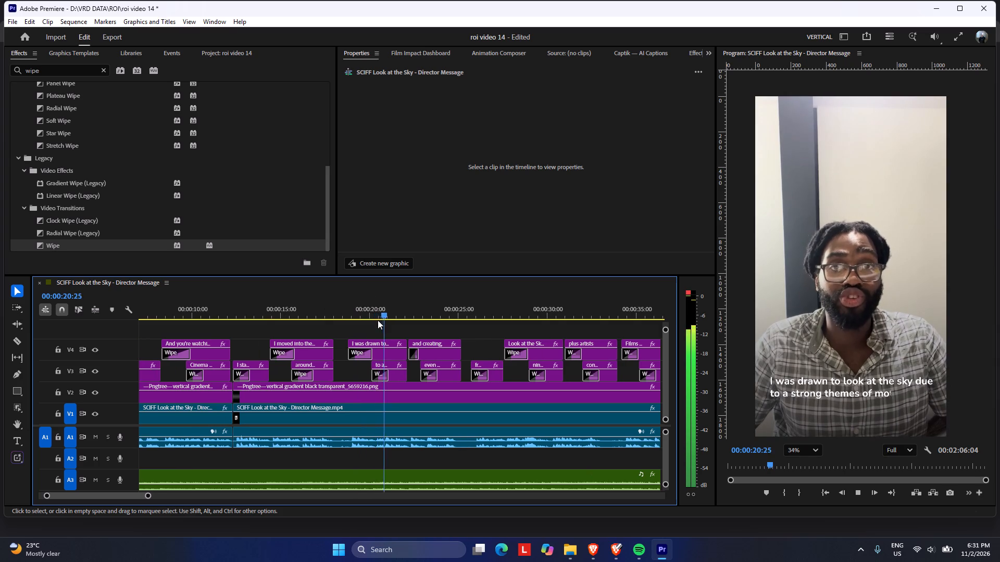
scroll(378, 320, "down", 1)
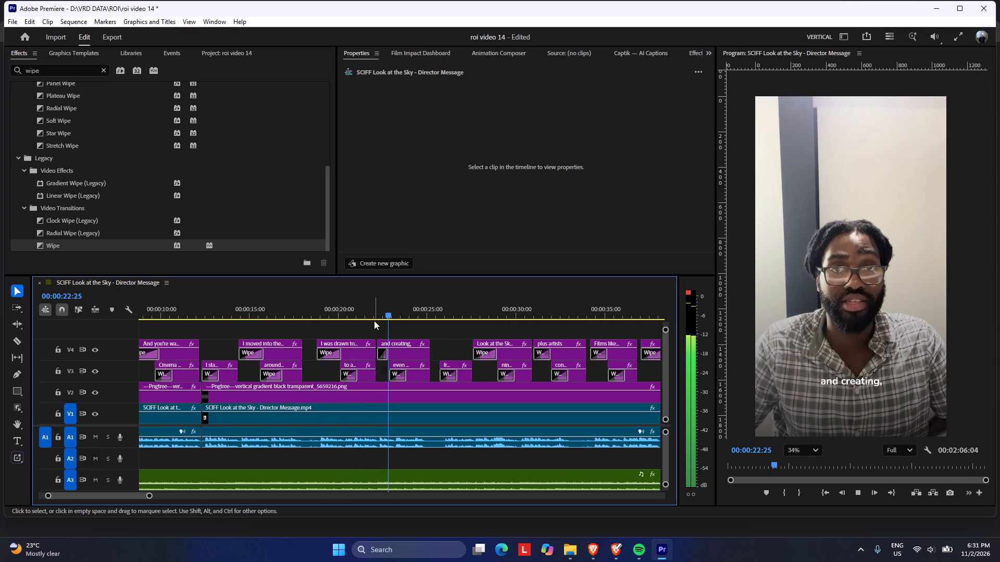
scroll(374, 321, "down", 1)
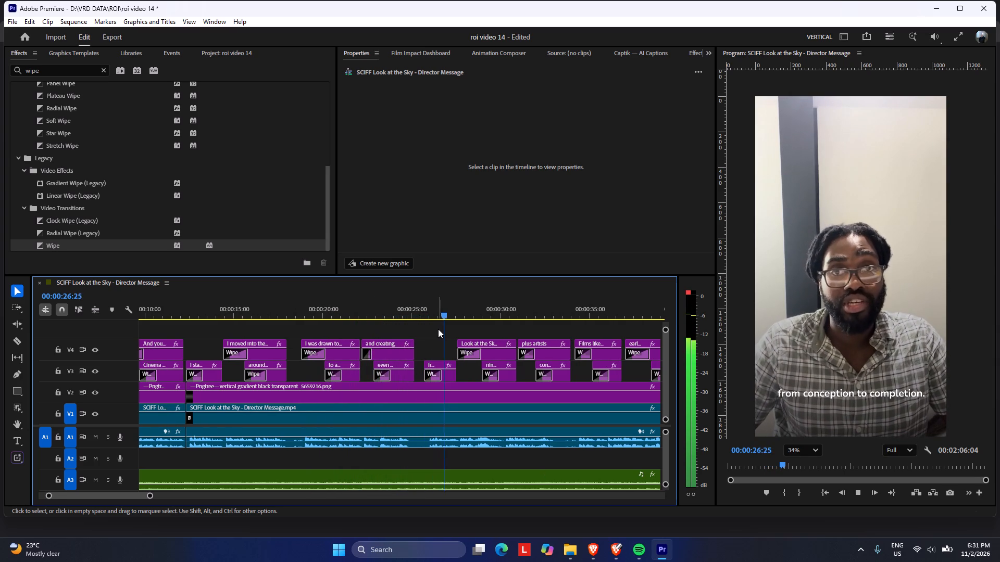
Split the gradient overlay, director video and audio at 00:00:25:06 and at the start of the "from conception to completion" caption.
left_click_drag(431, 310, 414, 311)
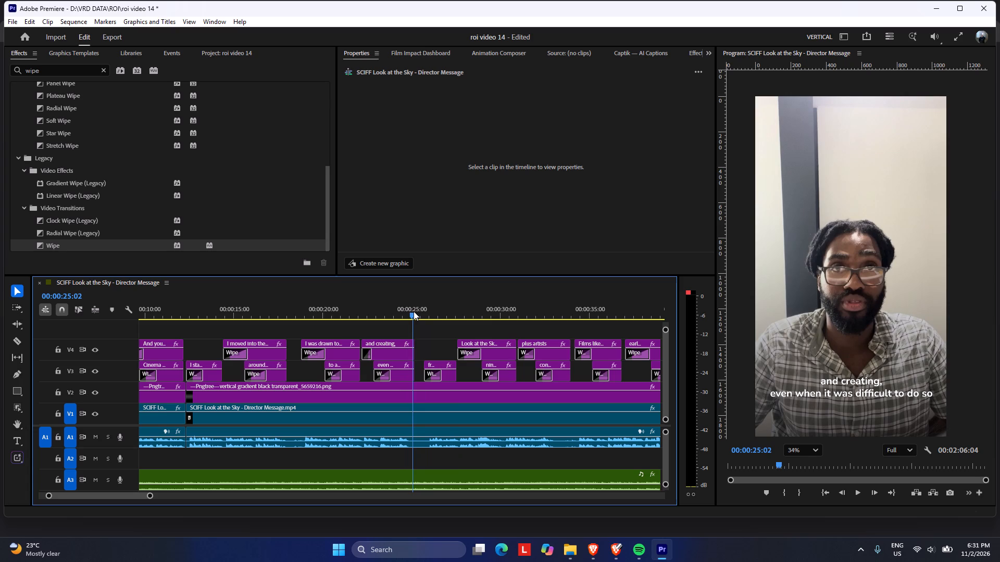
left_click_drag(414, 311, 416, 312)
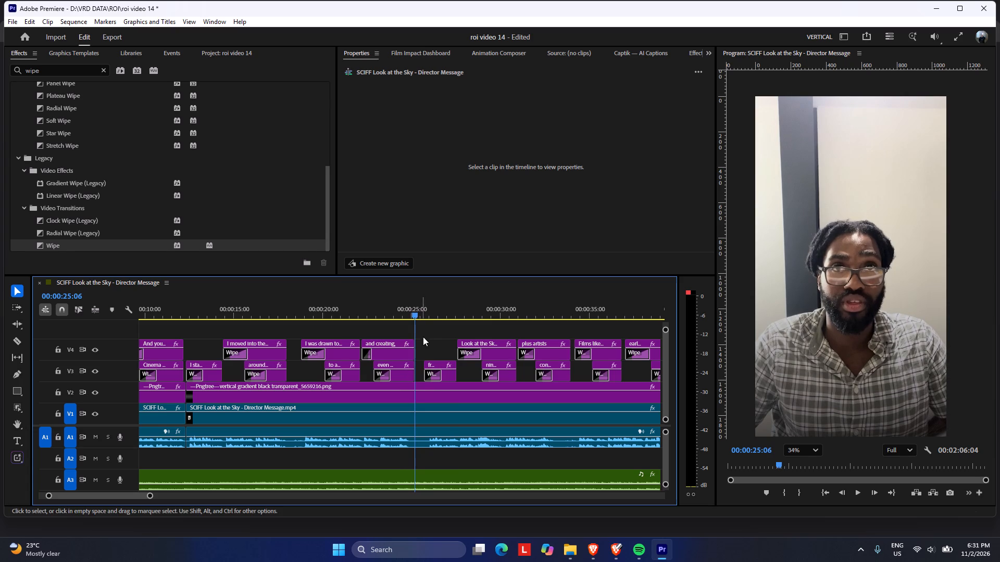
key("c")
left_click(416, 390)
left_click(418, 414)
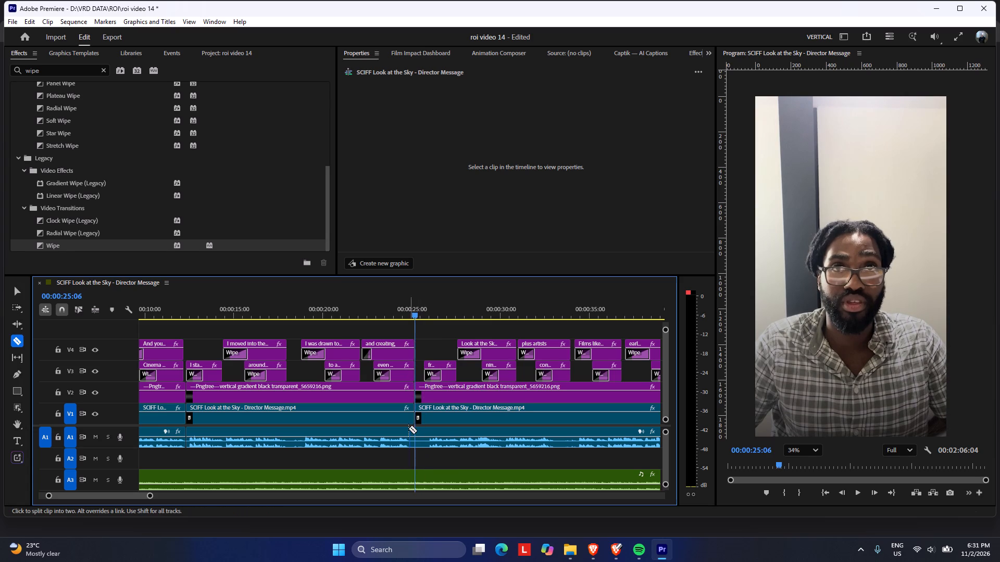
left_click(413, 434)
left_click(427, 431)
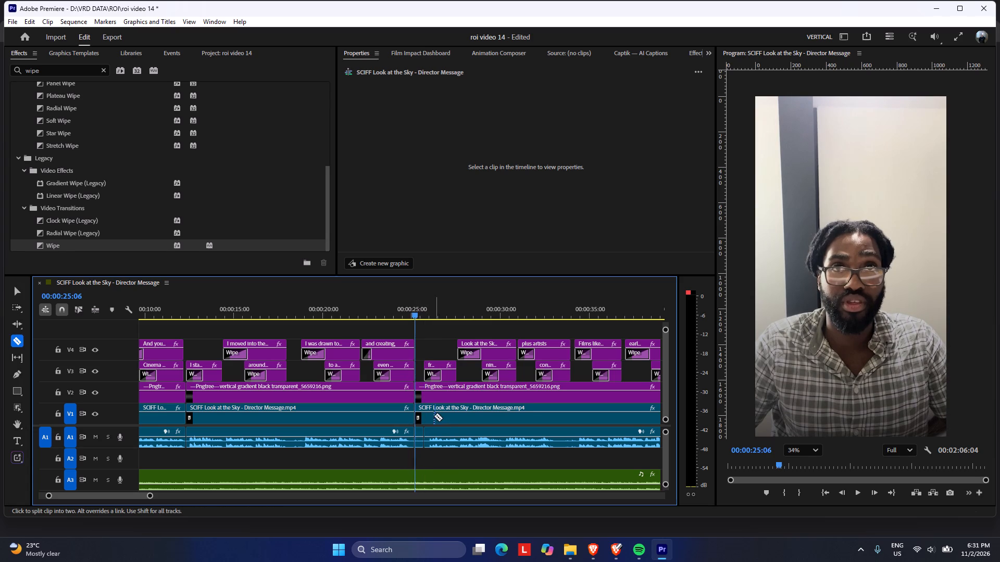
left_click(427, 409)
left_click(428, 388)
Delete the short pause before the "from conception to completion" caption from the overlay, video and audio, and ripple delete the gap.
key("v")
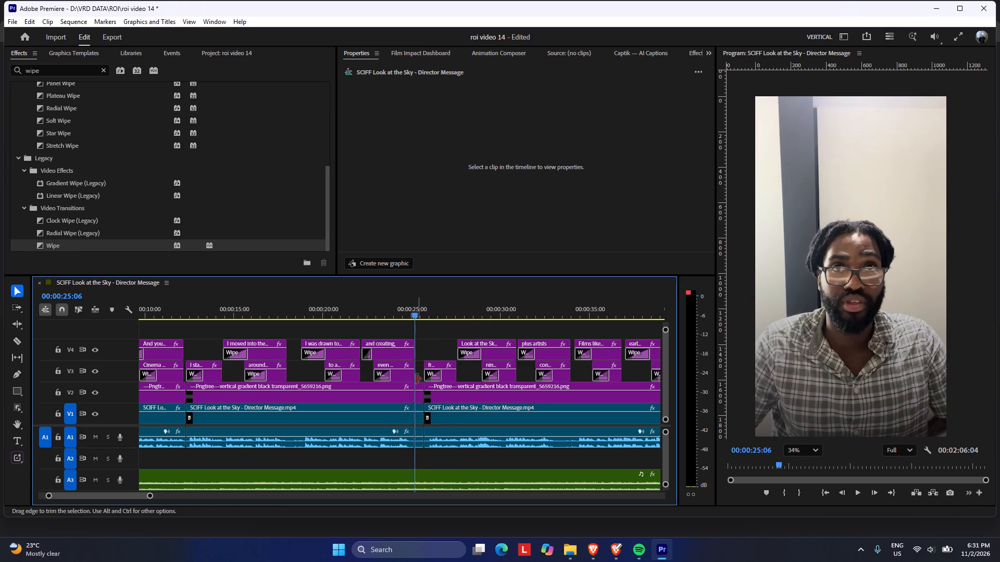
left_click_drag(419, 373, 422, 440)
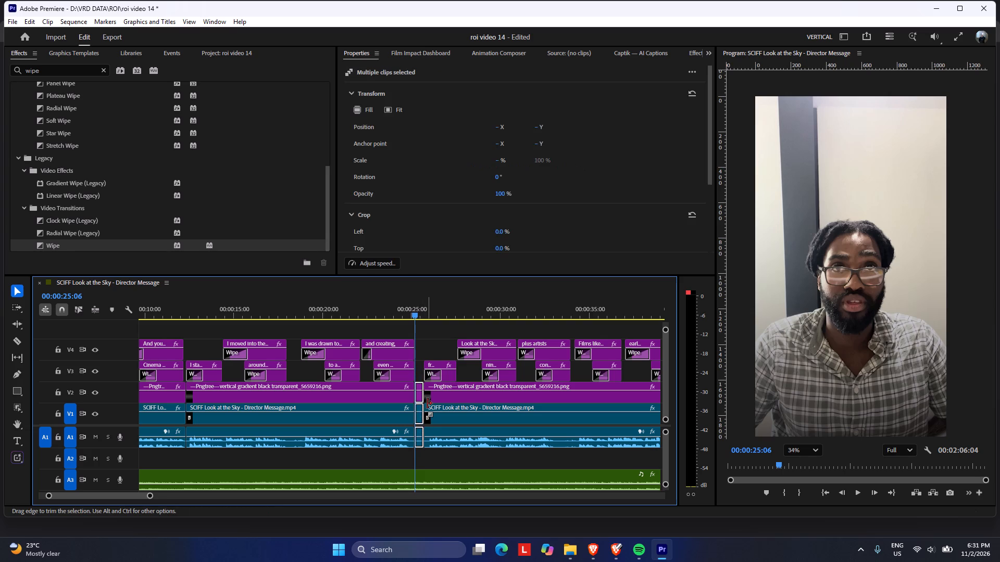
key("Delete")
left_click(421, 348)
right_click(421, 348)
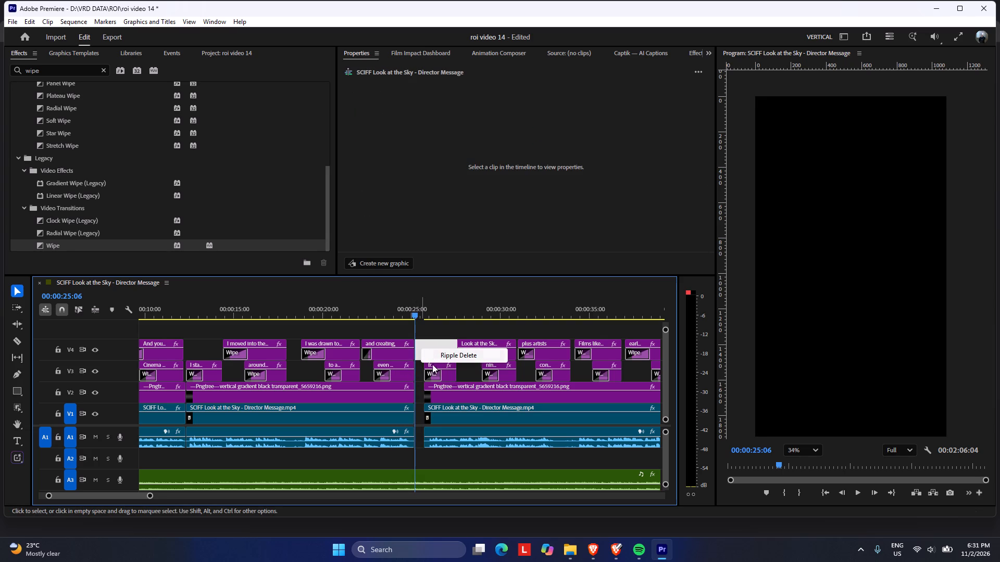
left_click(448, 355)
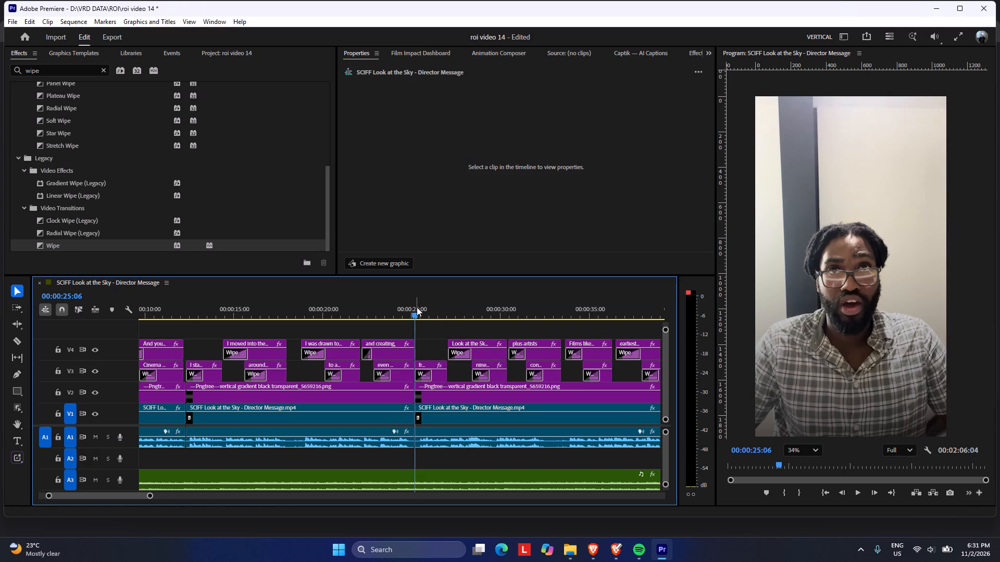
Play back the sequence from just before the 00:00:25:06 cut and check the remaining captions for pauses.
left_click_drag(416, 306, 402, 300)
key("space")
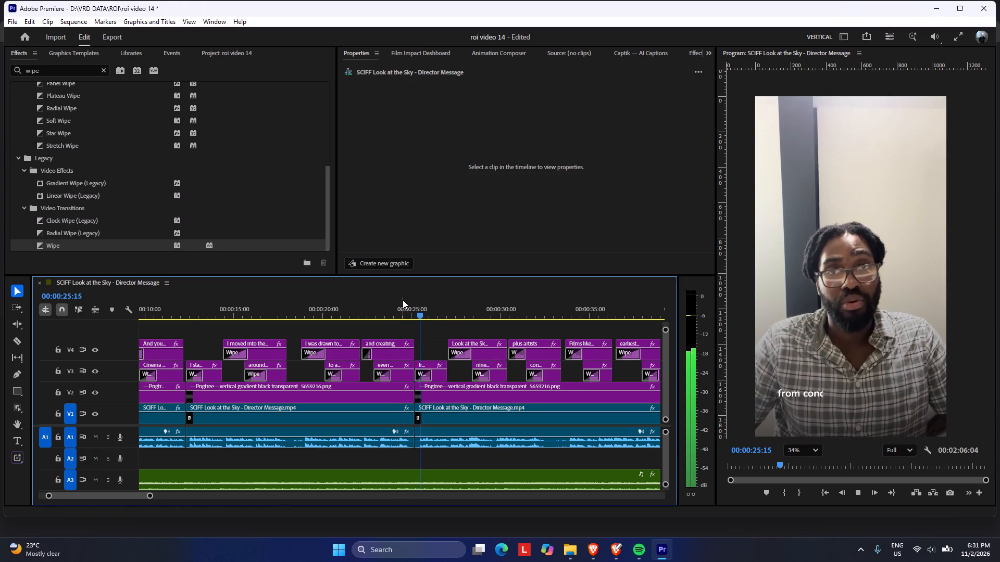
scroll(403, 300, "down", 6)
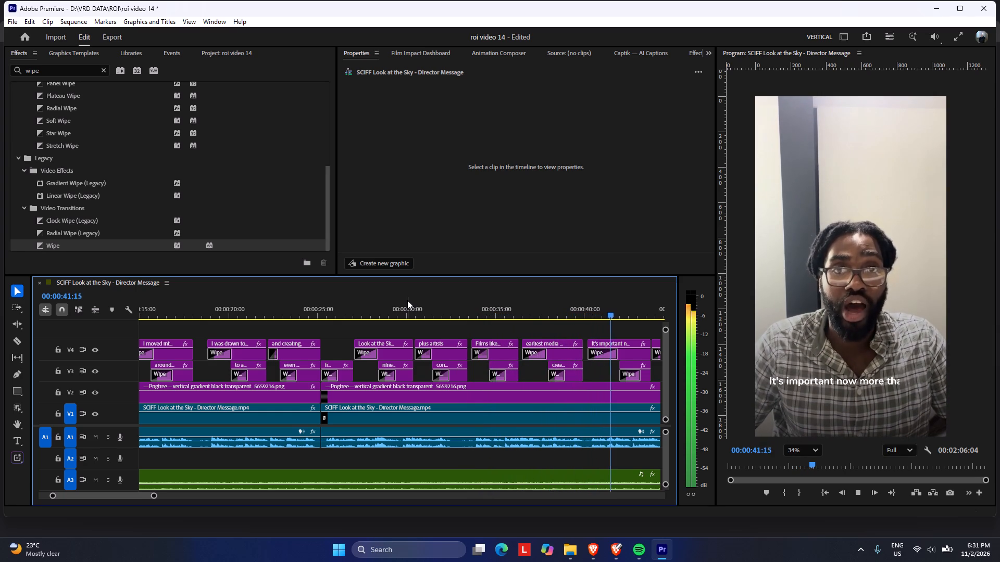
scroll(407, 300, "down", 12)
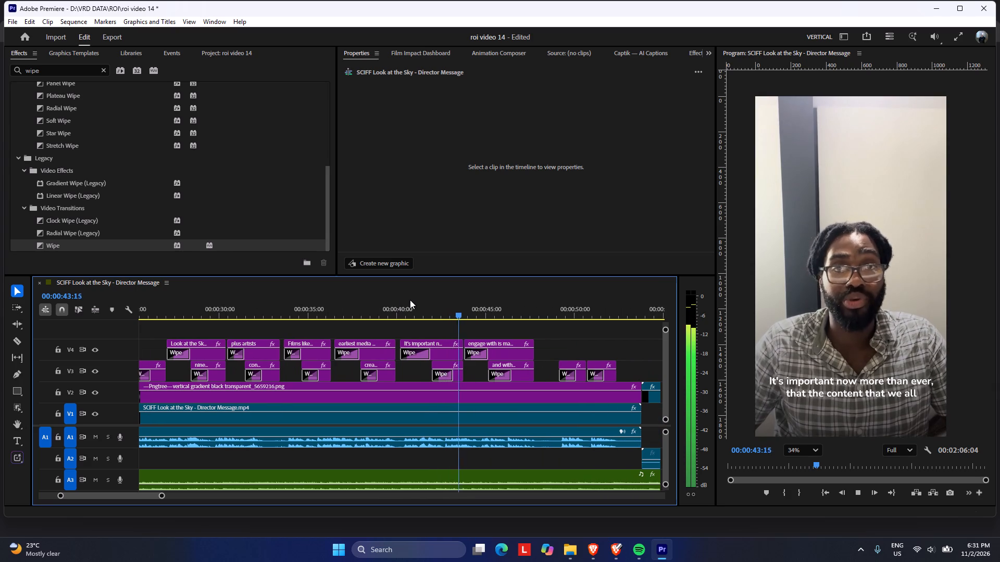
Split the gradient overlay, director video and audio at the end of the "with integrity at heart" caption and the start of "That's enough".
key("c")
left_click(534, 393)
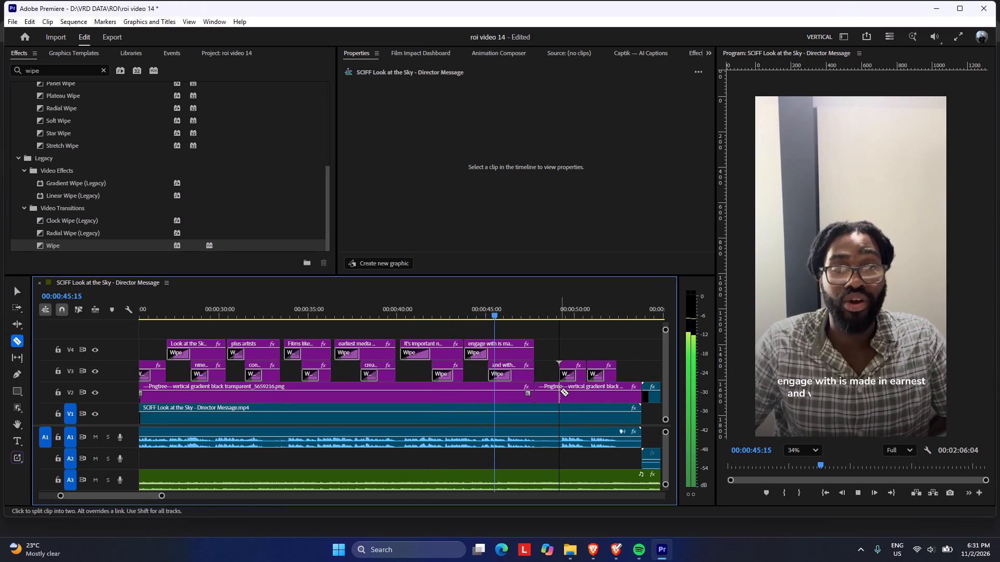
left_click(560, 391)
left_click(562, 415)
left_click(539, 415)
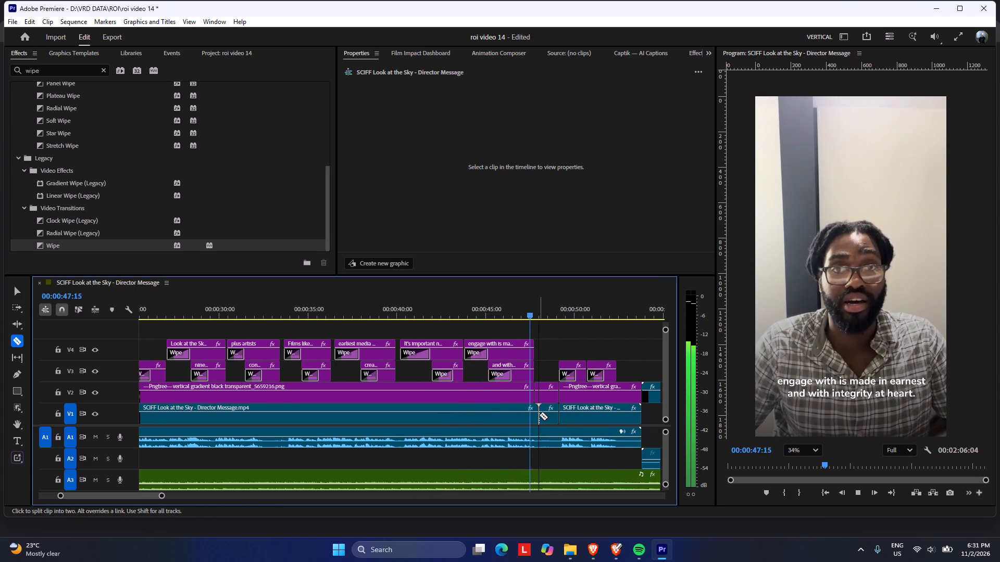
left_click(533, 415)
left_click(535, 440)
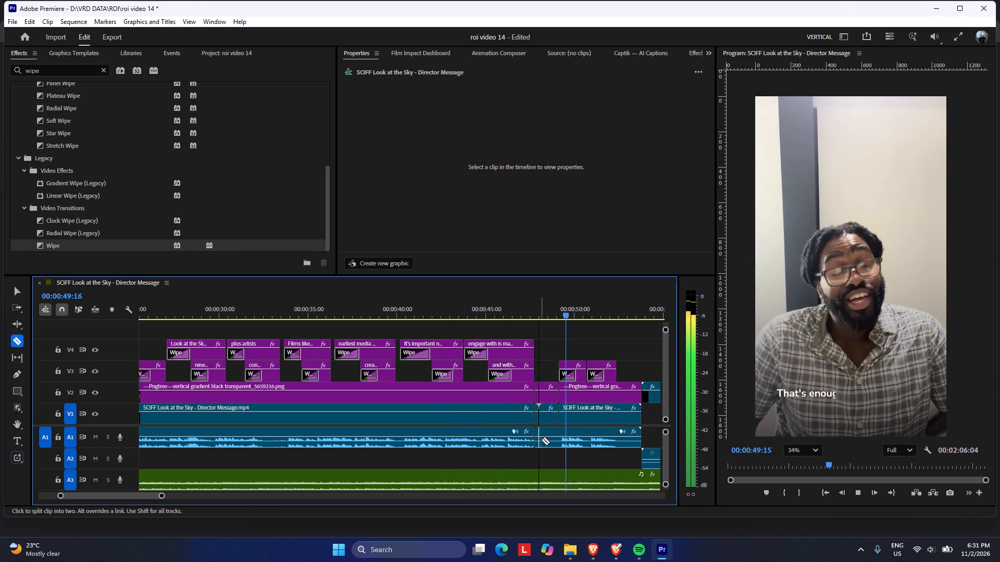
left_click(558, 438)
Delete the isolated pause before the "That's enough" caption from the overlay, video and audio, and ripple delete the gap.
key("v")
left_click_drag(550, 365, 544, 411)
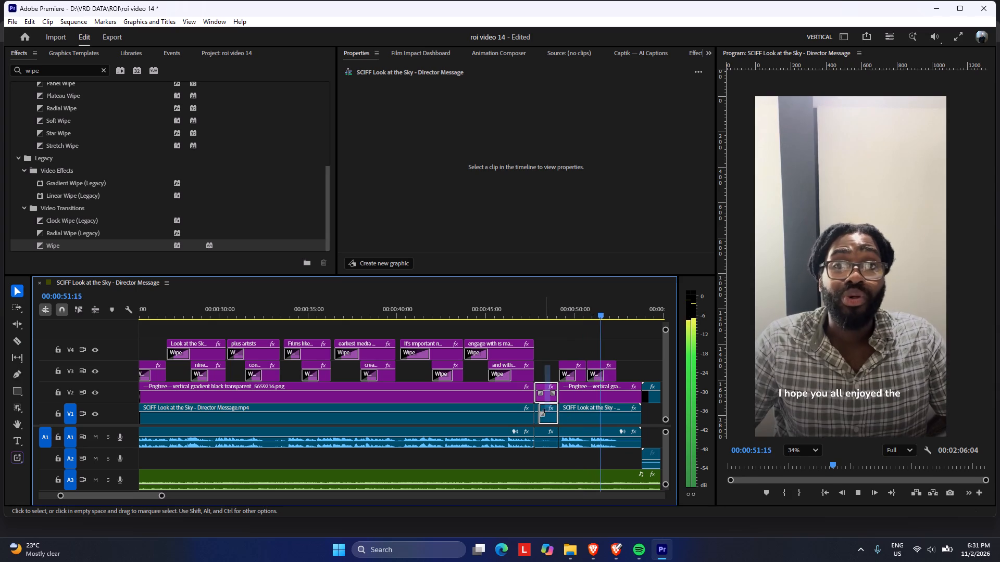
left_click_drag(544, 411, 535, 451)
key("Delete")
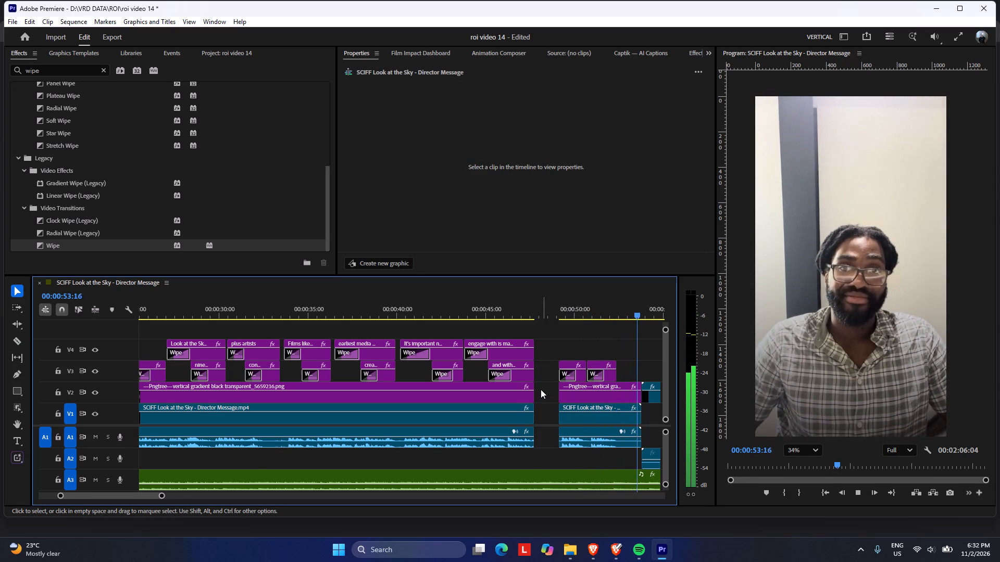
left_click(540, 388)
scroll(472, 388, "up", 14)
left_click_drag(308, 303, 276, 305)
left_click(293, 391)
right_click(293, 391)
left_click(319, 400)
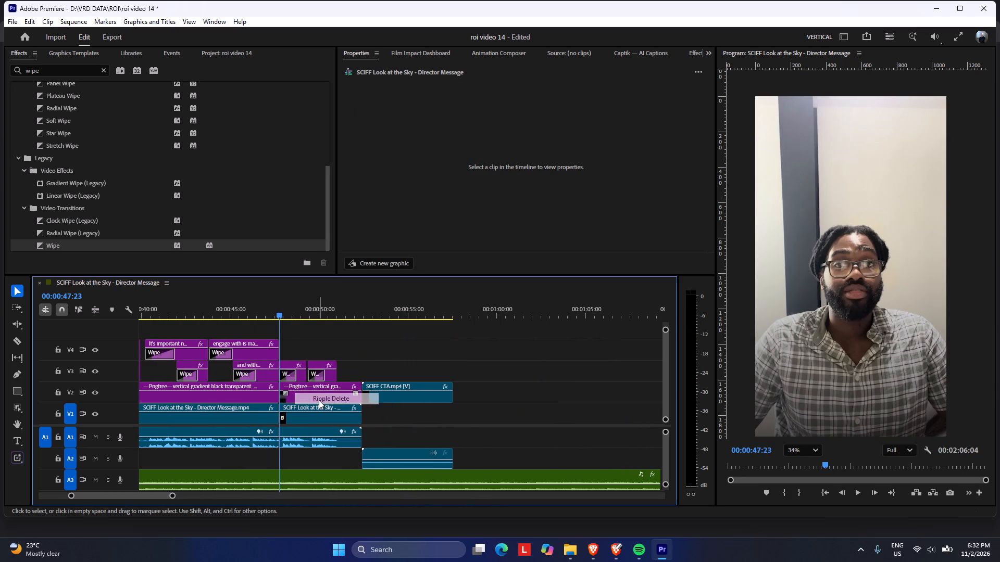
Play back the sequence across the join between the "with integrity at heart" and "That's enough" captions.
left_click_drag(276, 310, 266, 308)
key("space")
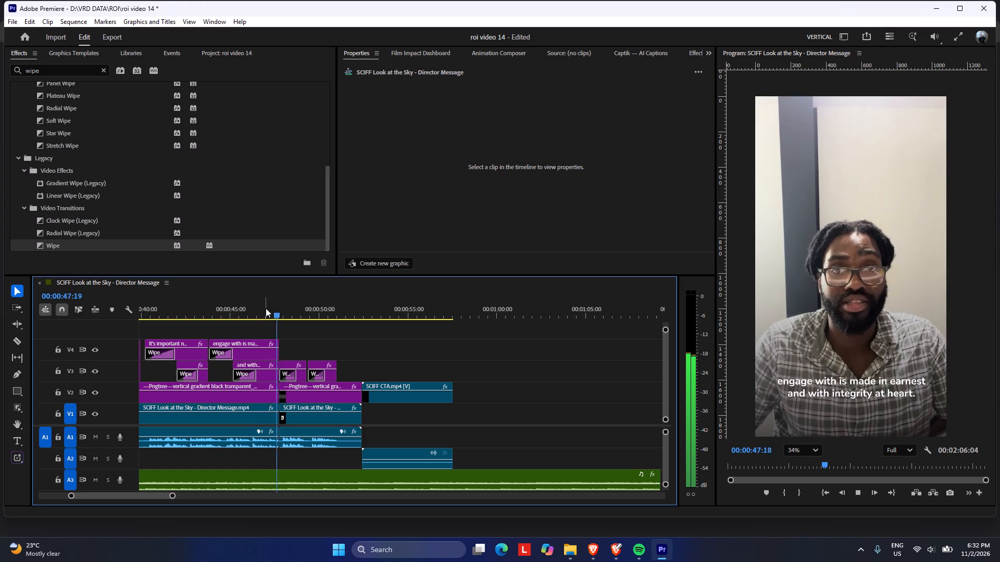
left_click(449, 352)
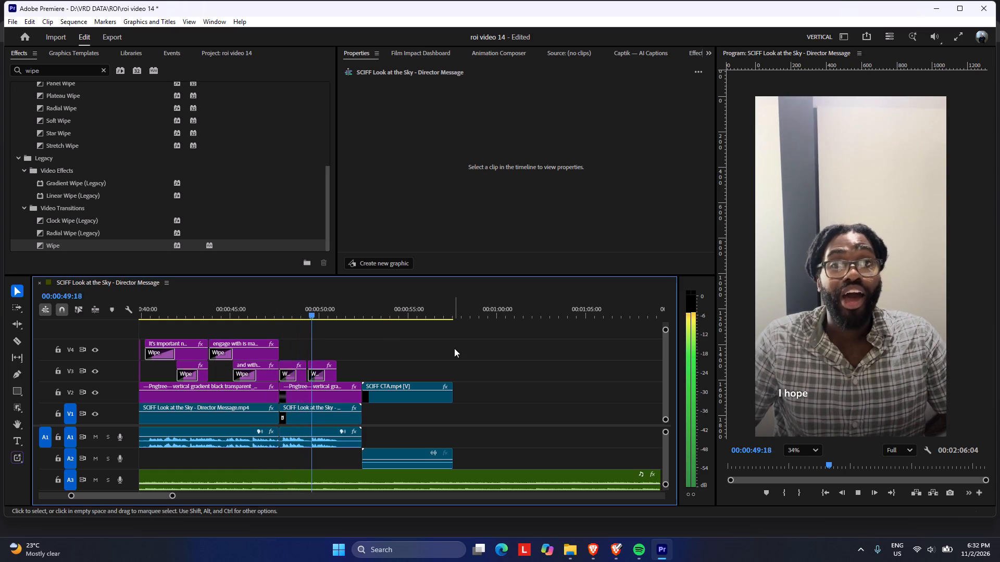
Trim the ends of the last gradient overlay, director video and director audio clips back to 00:00:51:11.
left_click_drag(172, 494, 193, 497)
key("space")
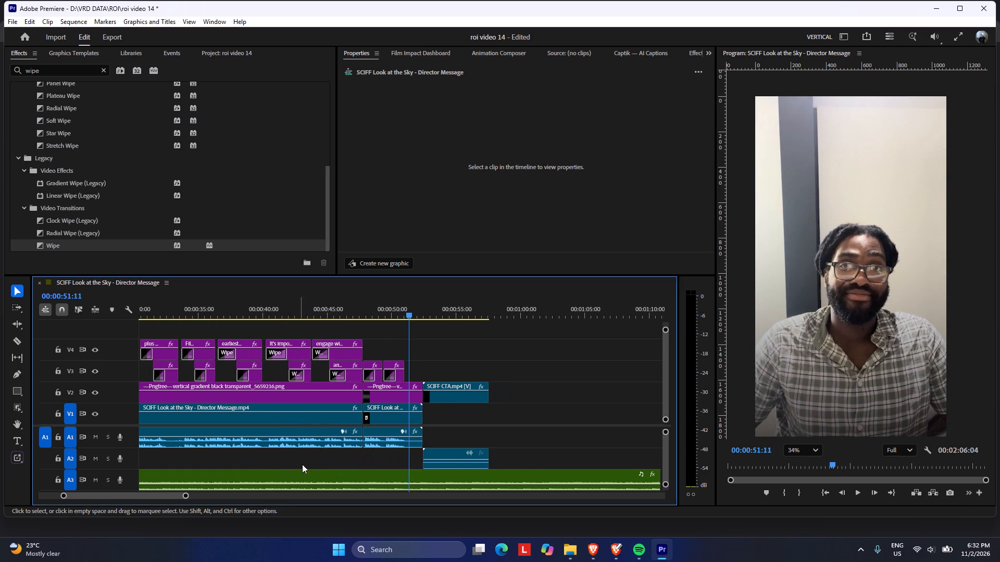
left_click_drag(422, 385, 408, 381)
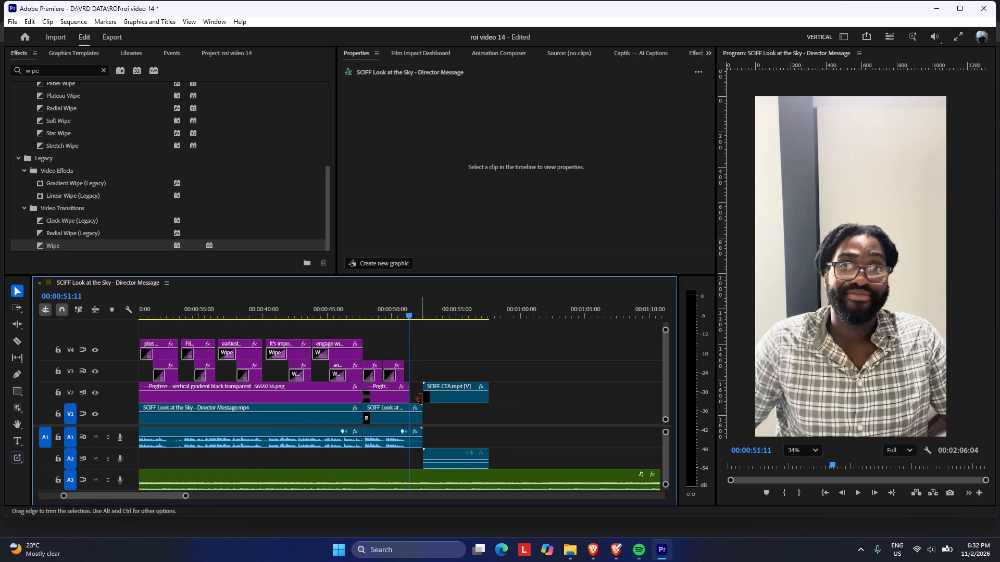
left_click_drag(427, 408, 415, 408)
left_click_drag(424, 430, 424, 430)
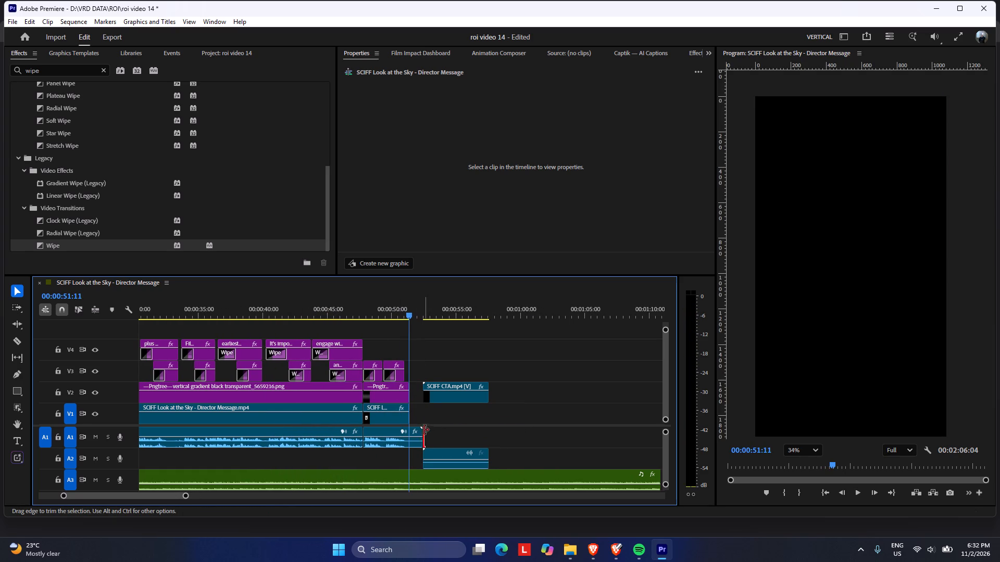
left_click_drag(424, 430, 411, 431)
Move the SCIFF CTA video clip against the trimmed director clips at 00:00:51:11 and delete the CTA's own audio.
left_click_drag(448, 400, 438, 400)
left_click(450, 451)
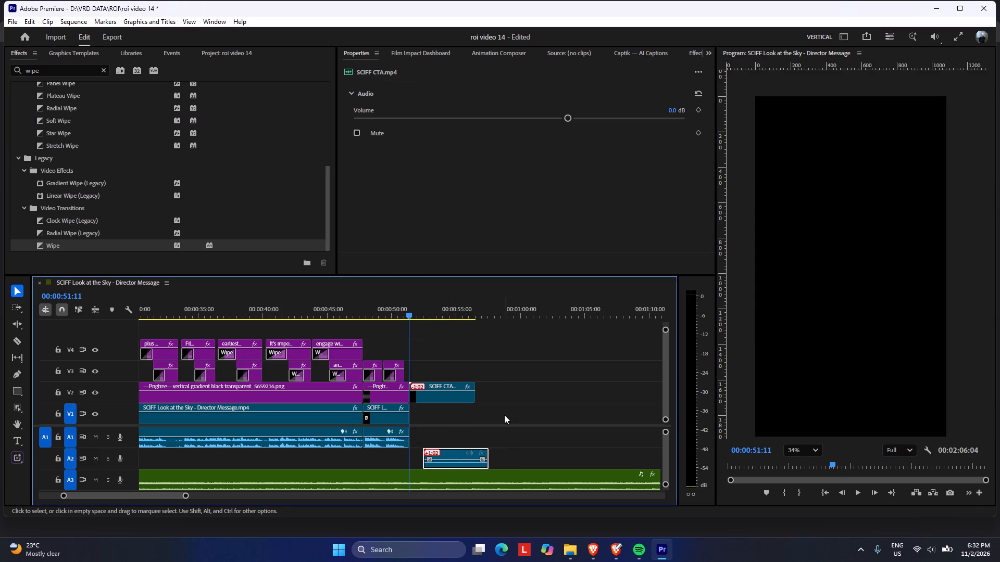
key("Delete")
Split the background music at the end of the SCIFF CTA clip and delete the excess music after it.
key("c")
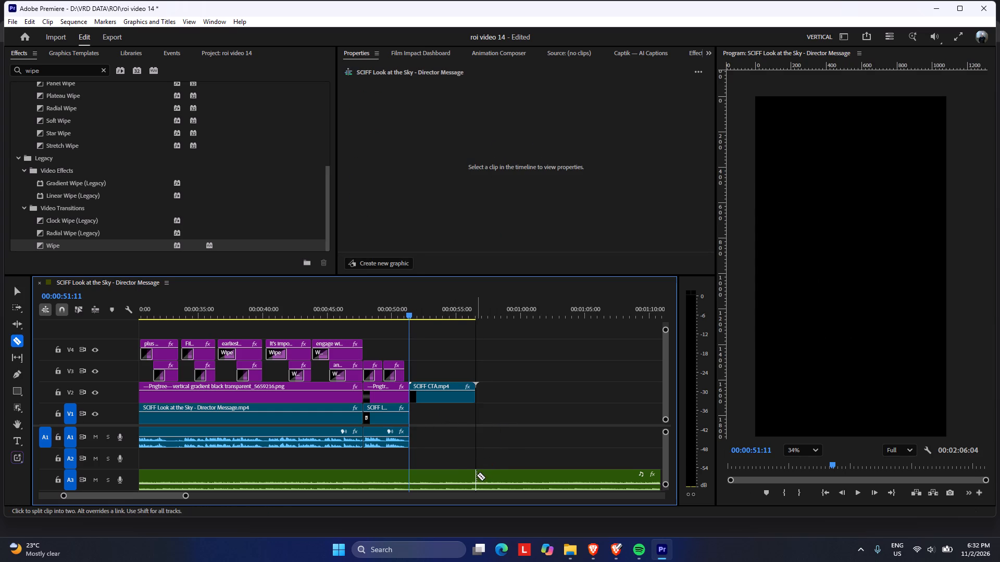
left_click(477, 475)
key("v")
left_click(505, 475)
key("Delete")
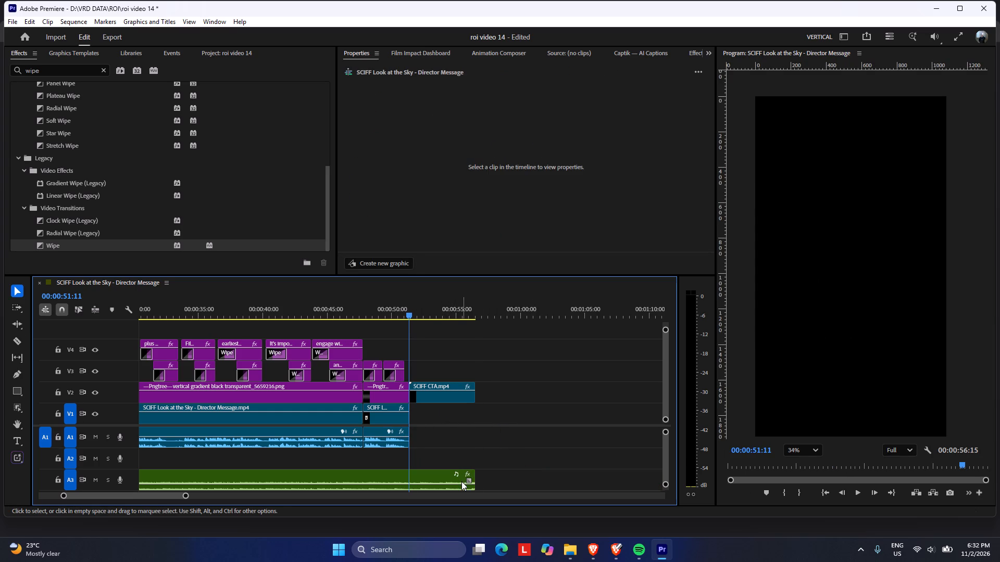
Add a fade-out to the end of the background music, spanning nearly the full length of the SCIFF CTA clip.
left_click_drag(469, 481, 414, 484)
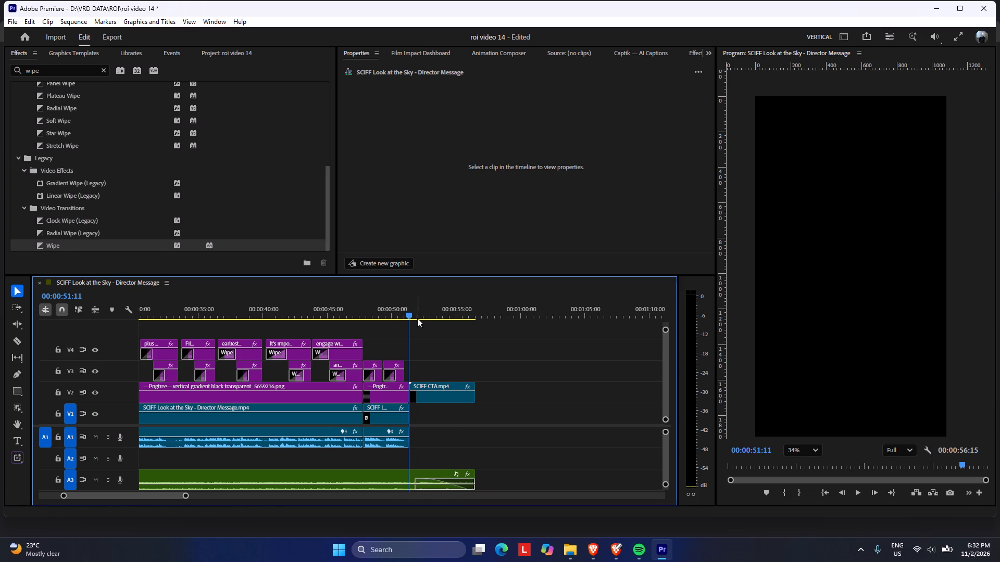
Play back the SCIFF CTA section to the sequence end to check the transition and the music fade-out.
left_click(413, 315)
key("space")
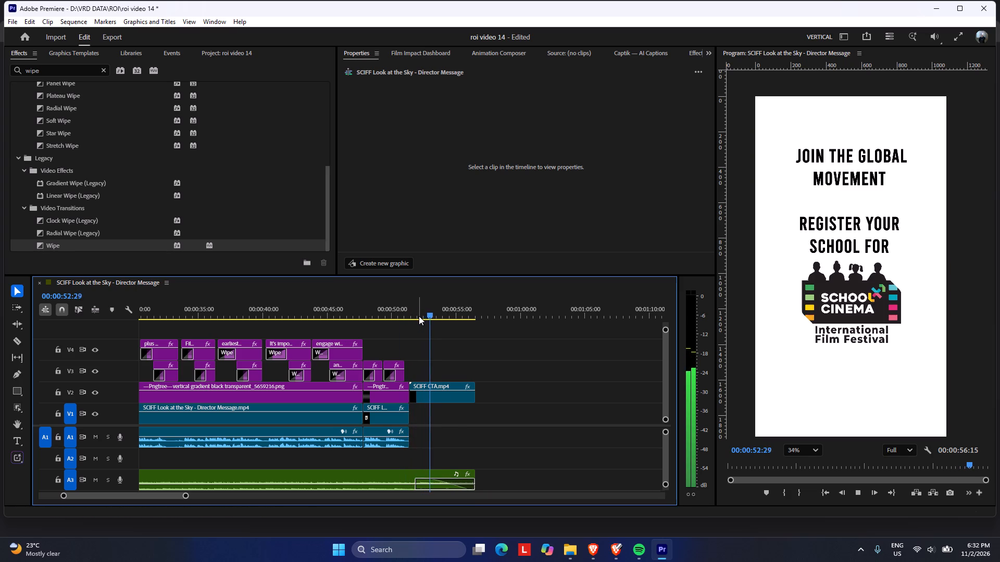
scroll(770, 252, "down", 1)
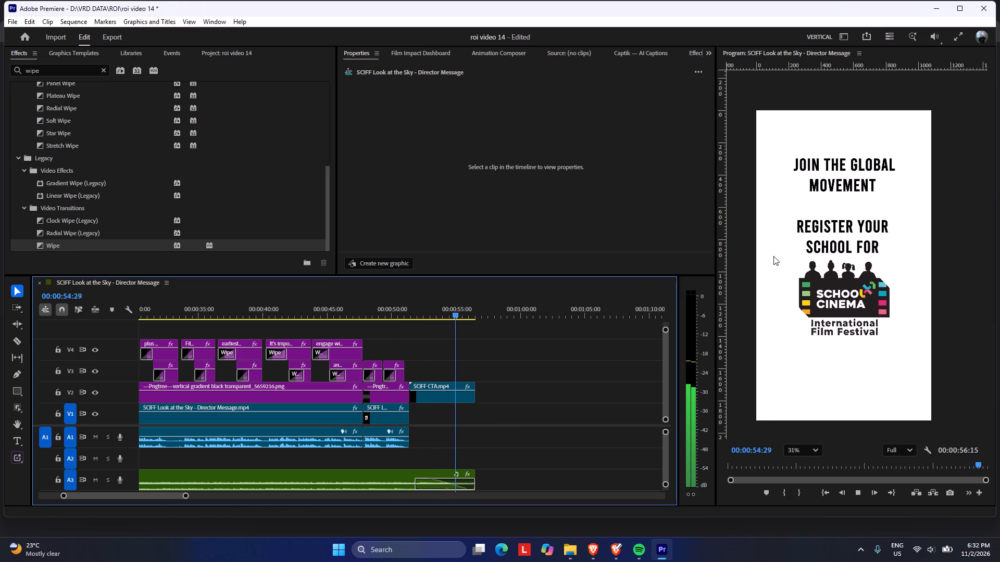
scroll(773, 256, "down", 2)
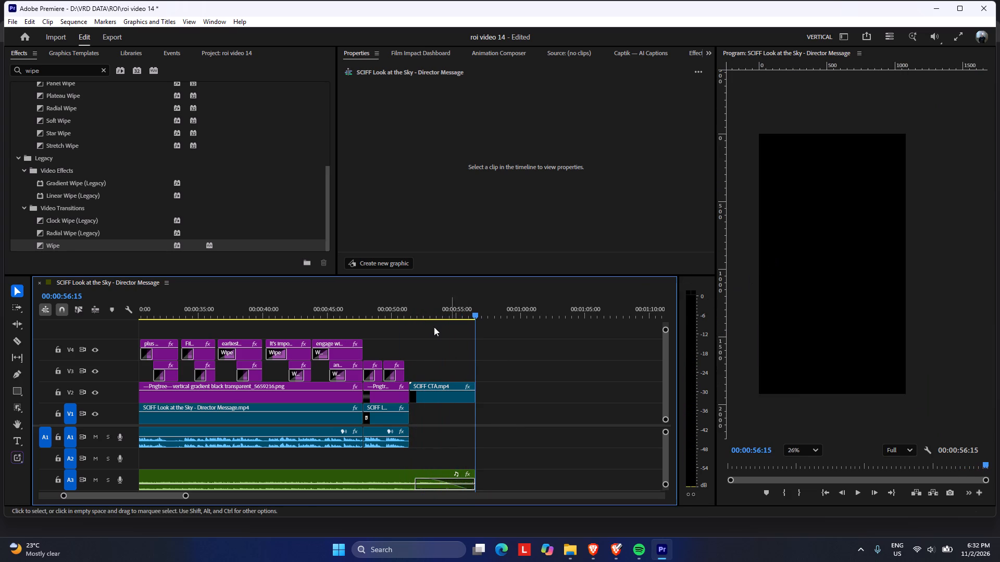
Play back the sequence from its early captions through the "plus artists contributed to the project" caption, pausing around the artists line.
left_click_drag(444, 308, 0, 378)
left_click(256, 307)
key("space")
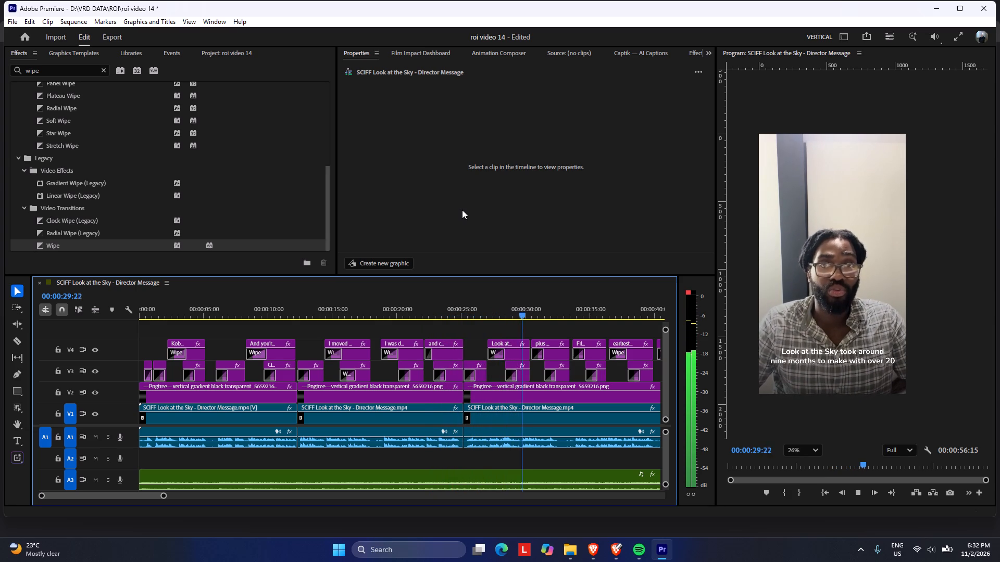
key("space")
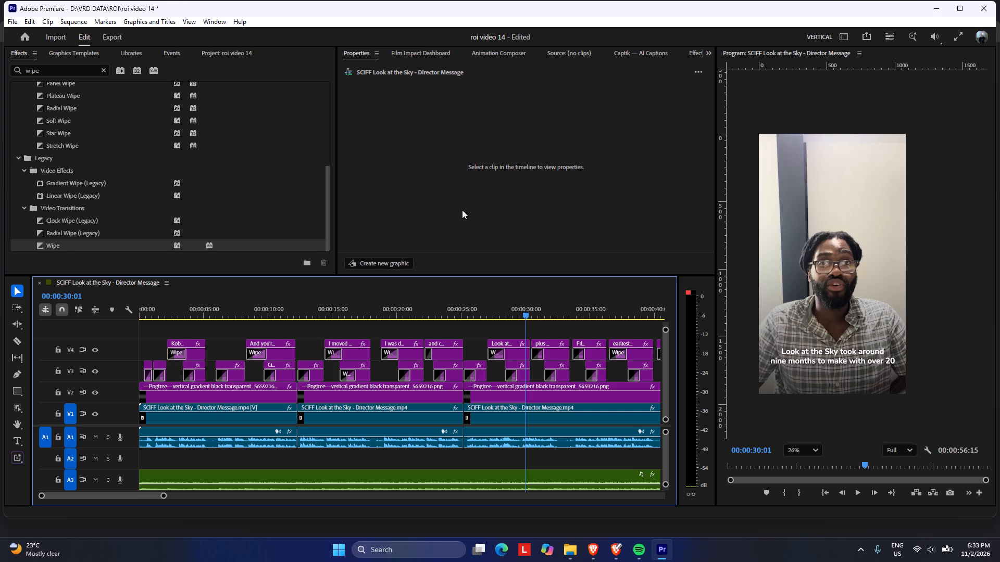
key("space")
key("space")
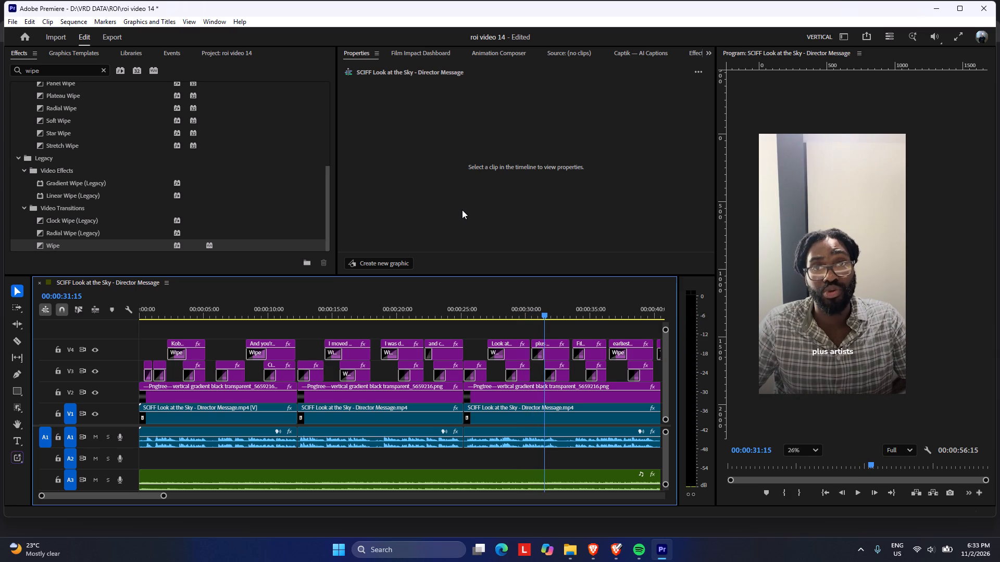
key("space")
key("space")
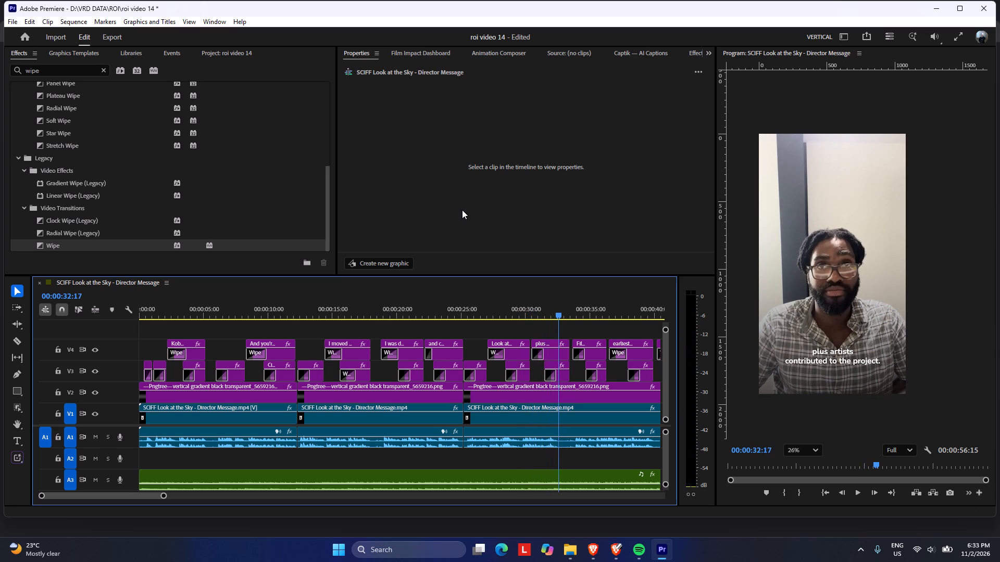
Switch to the Brave browser, search for "pinterest" in the first KlickPin tab and open the Pinterest India site.
left_click(592, 551)
left_click(356, 0)
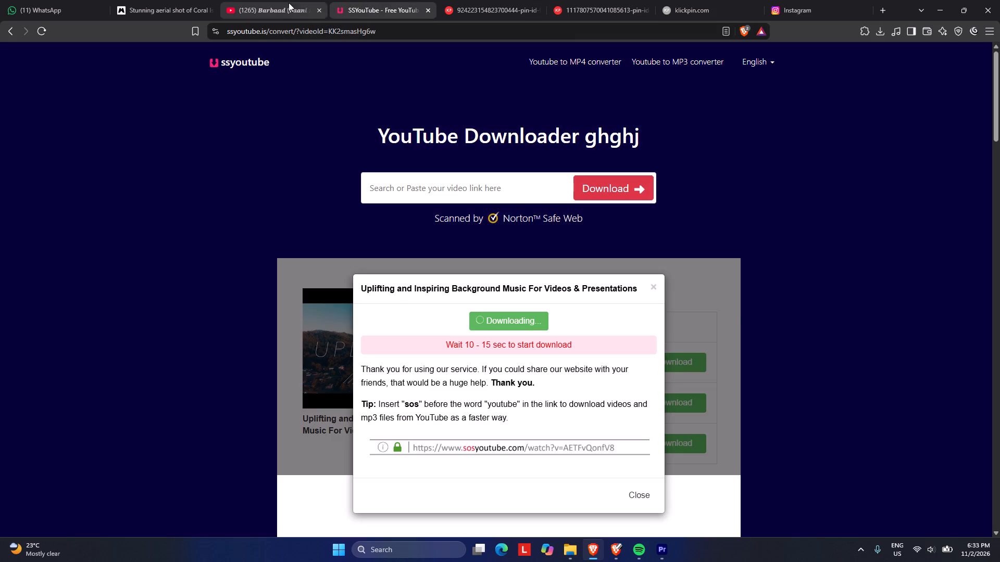
left_click(283, 4)
left_click(505, 6)
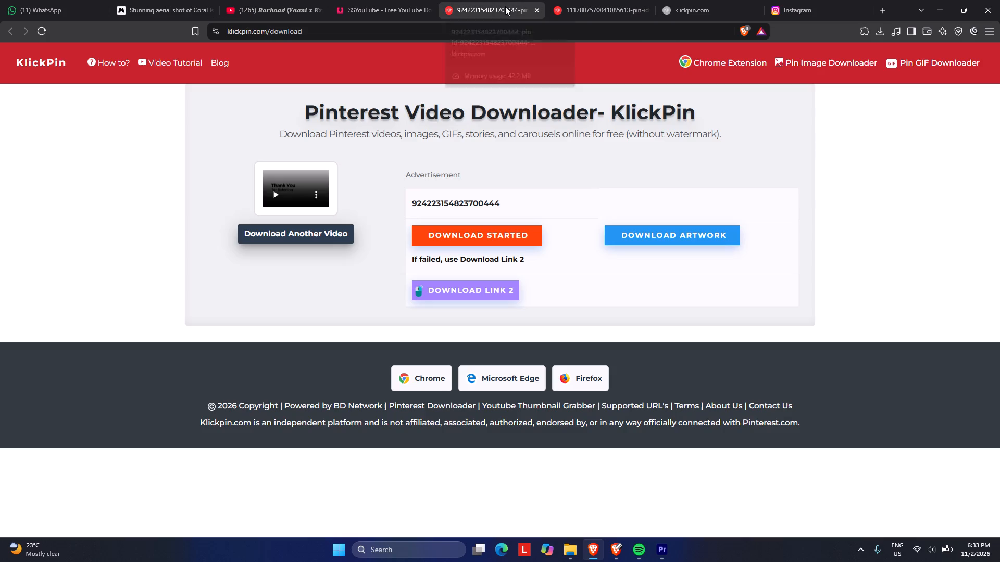
left_click(307, 33)
key("BackSpace")
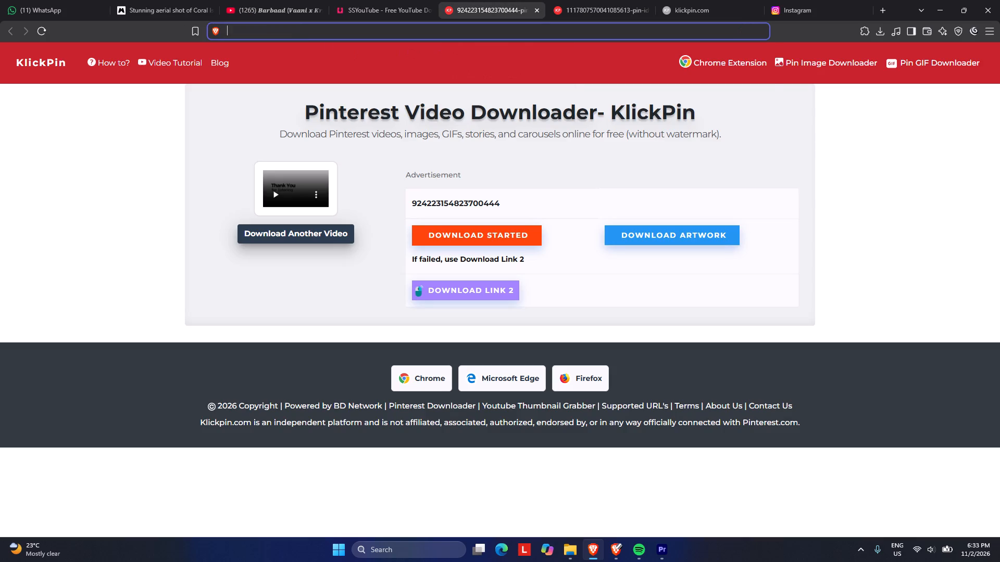
type("pinterest")
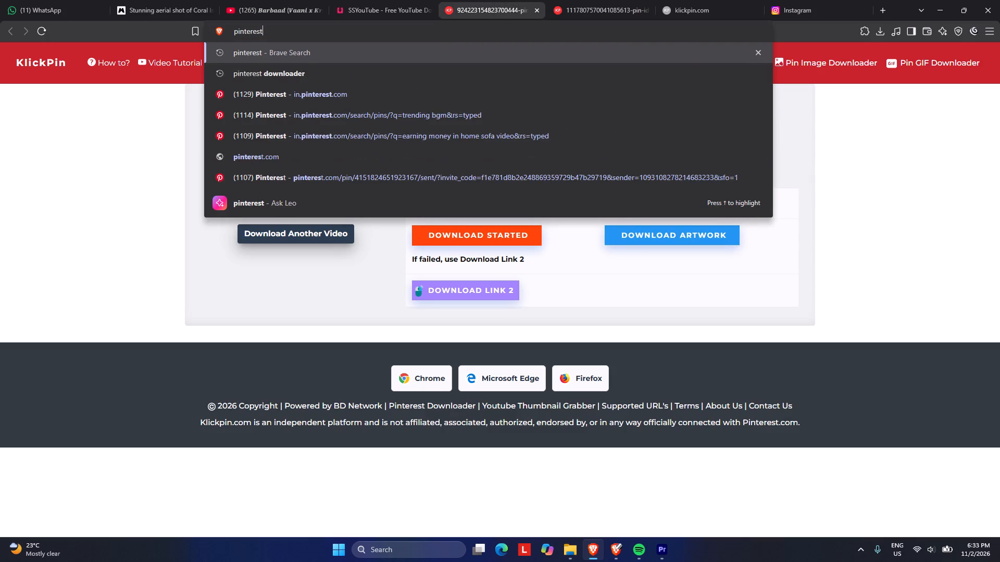
key("Return")
left_click(157, 155)
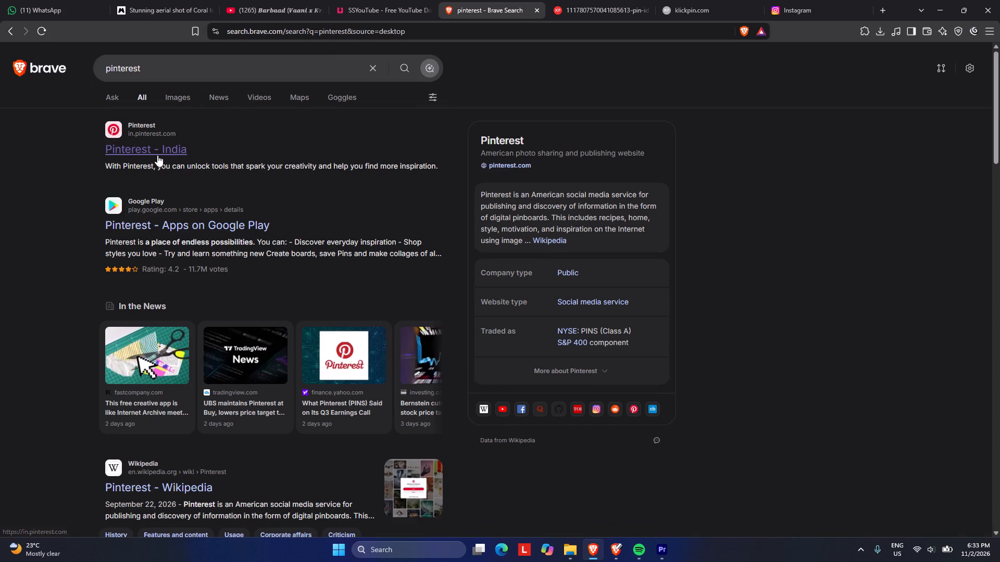
left_click(597, 0)
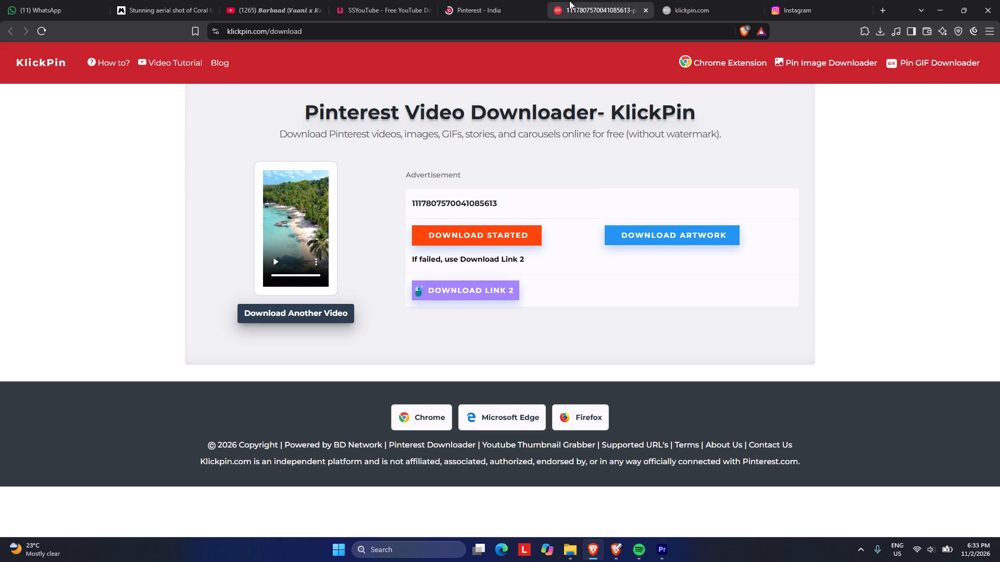
left_click(490, 6)
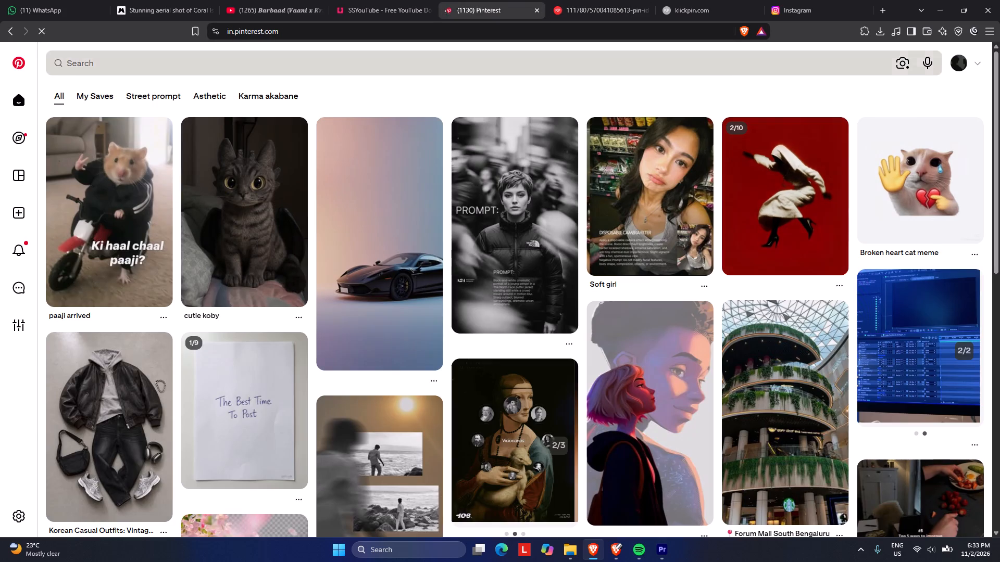
Search Pinterest for "artist in movie" and browse the pins for footage matching the artists line.
left_click(243, 70)
type("artist in mo")
type("vie")
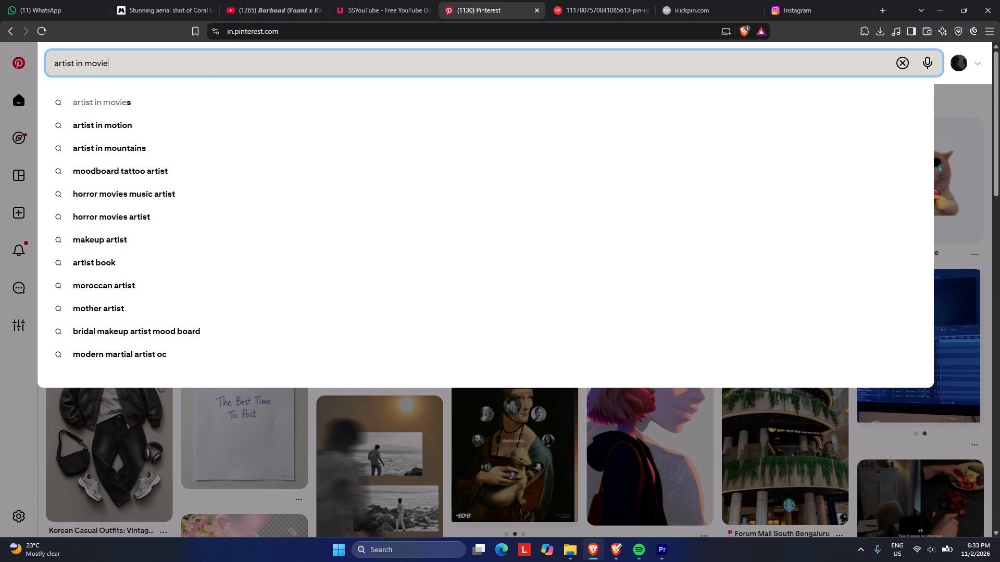
key("Return")
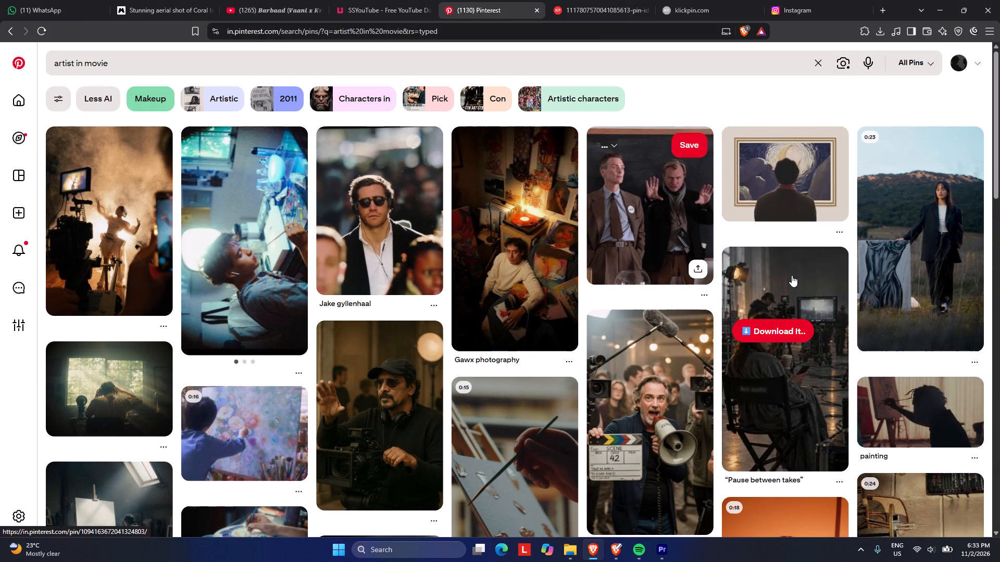
scroll(480, 328, "down", 6)
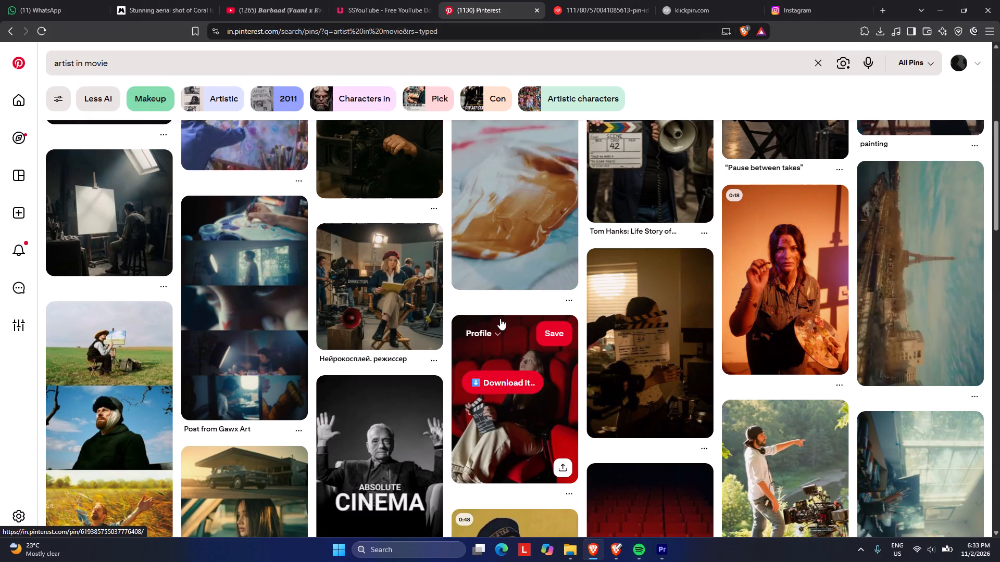
scroll(160, 369, "down", 5)
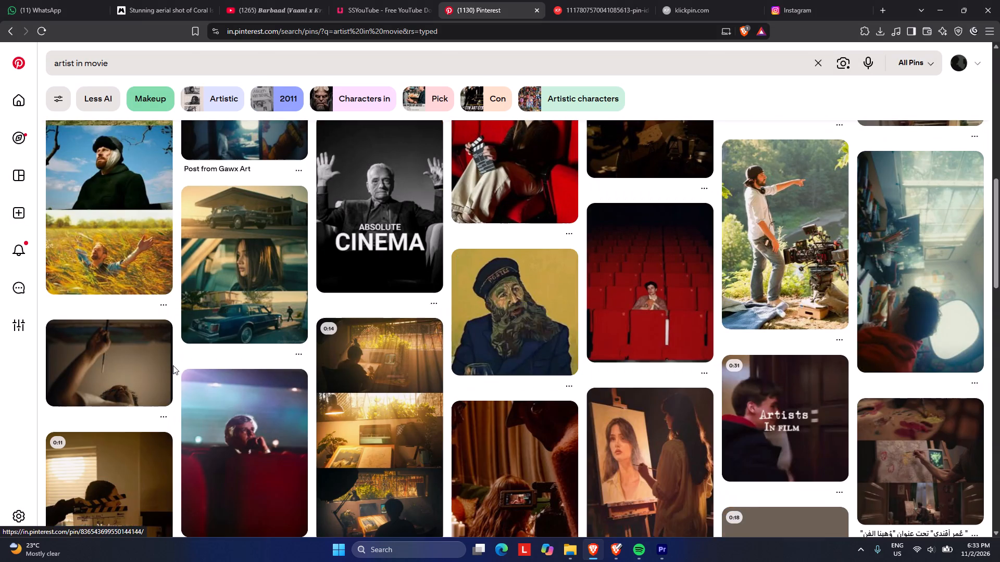
scroll(173, 365, "down", 3)
scroll(299, 326, "up", 8)
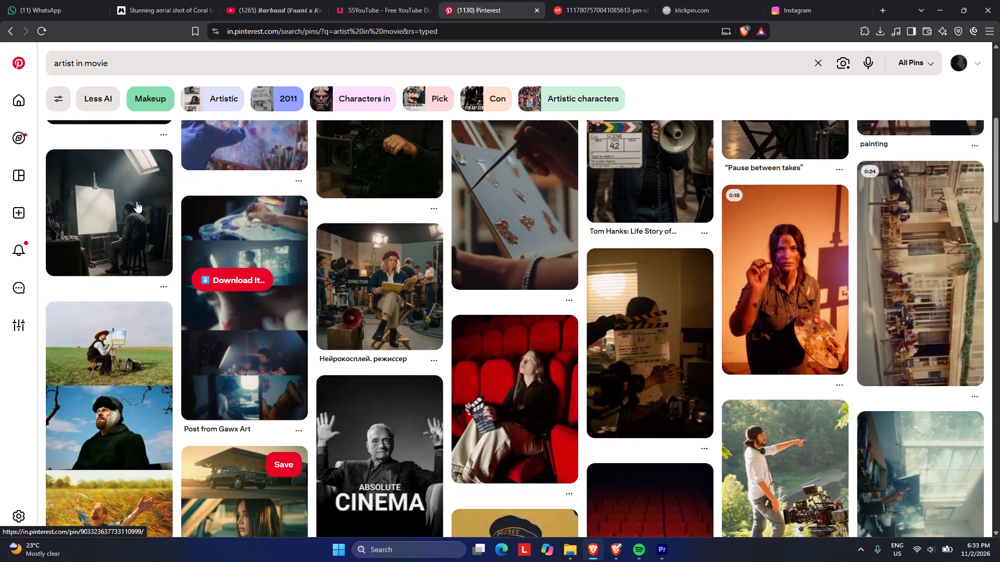
Search Pinterest for "multipleartist in movie" and browse the pins, checking the film-set production pin along the way.
left_click(54, 62)
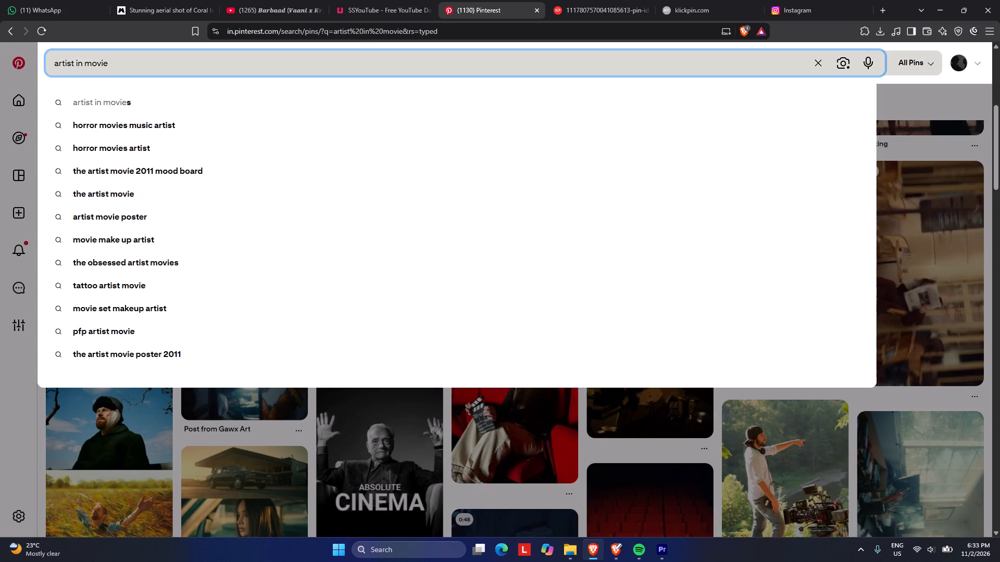
type("multiple")
key("Return")
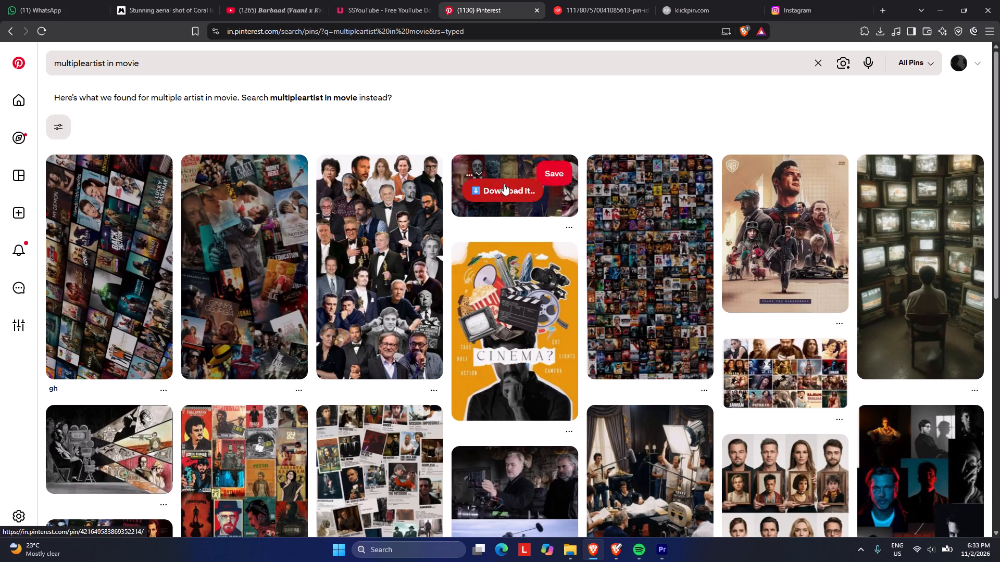
scroll(223, 411, "down", 3)
scroll(229, 411, "up", 3)
scroll(229, 411, "down", 7)
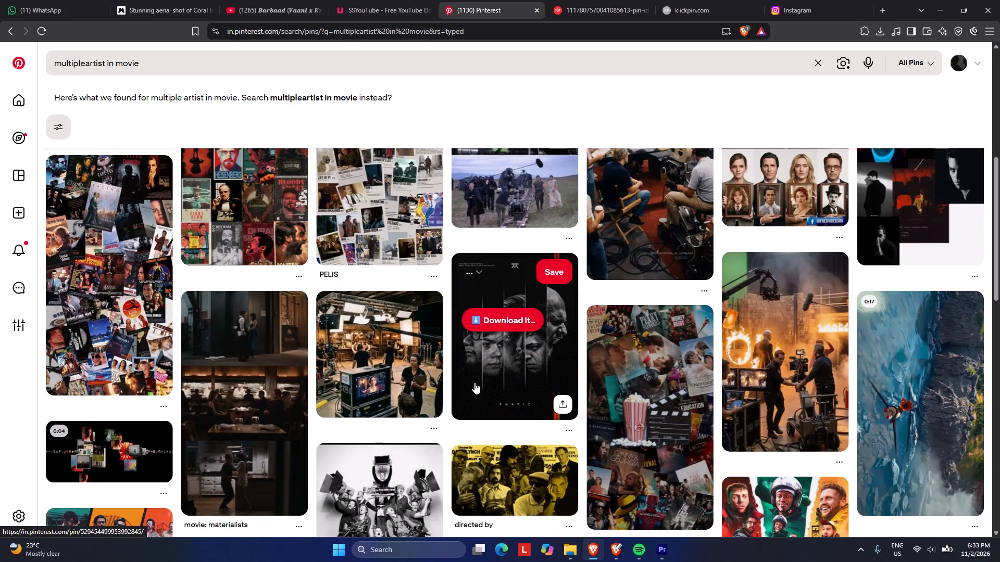
left_click(382, 377)
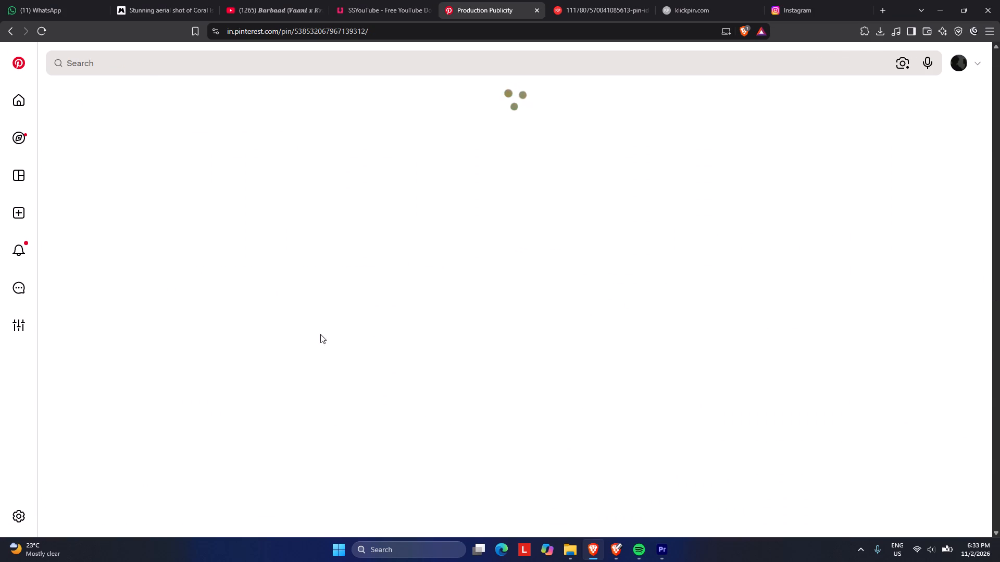
left_click(10, 32)
scroll(199, 264, "down", 10)
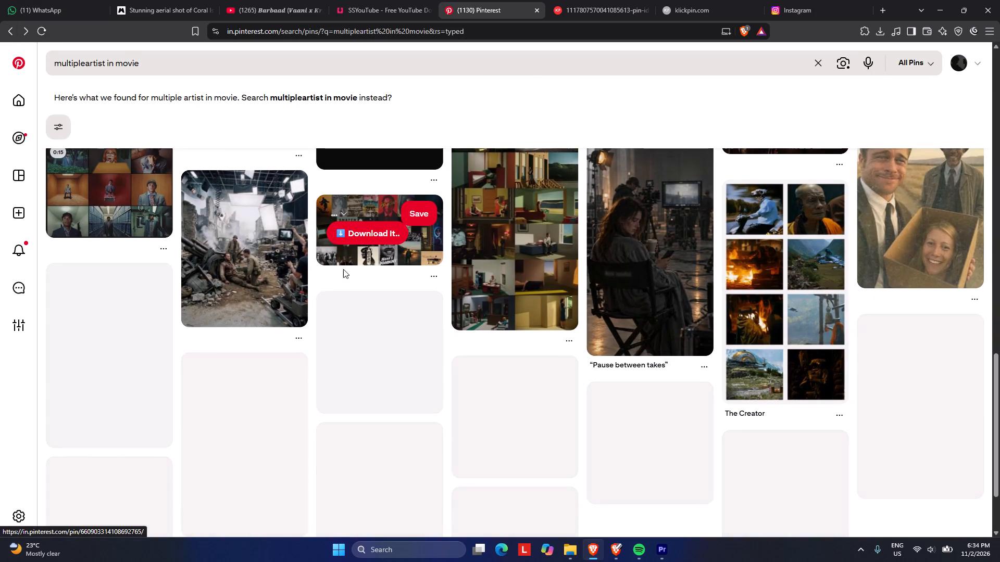
scroll(353, 266, "up", 7)
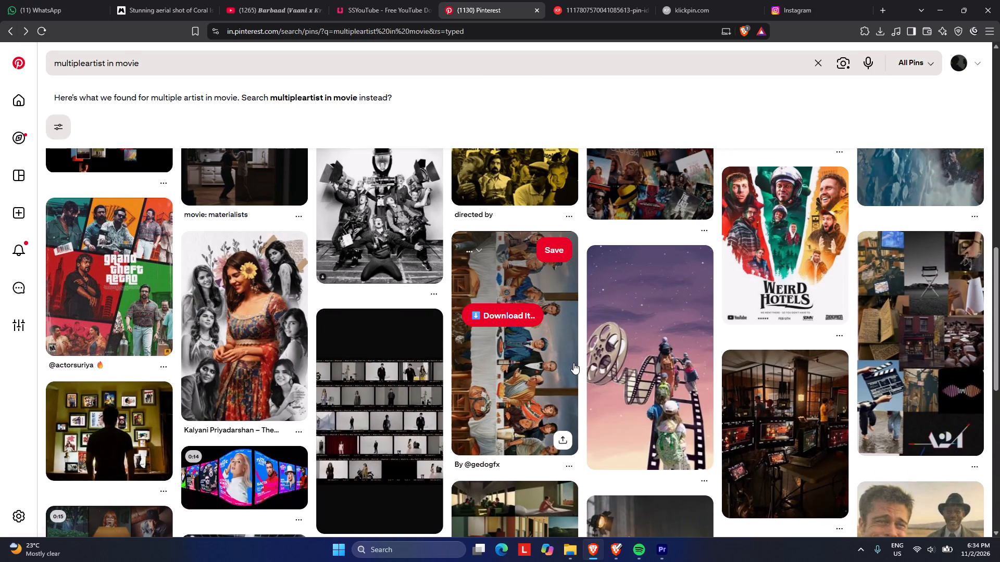
scroll(116, 362, "up", 8)
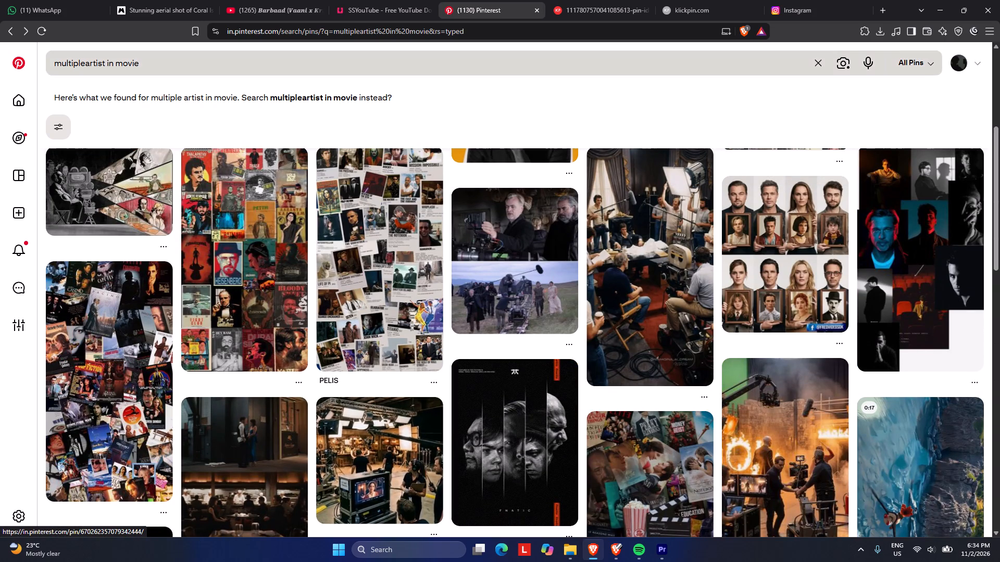
Search Pinterest for "multipleartist in computer" in place of the movie query.
left_click(167, 61)
left_click_drag(151, 63, 106, 54)
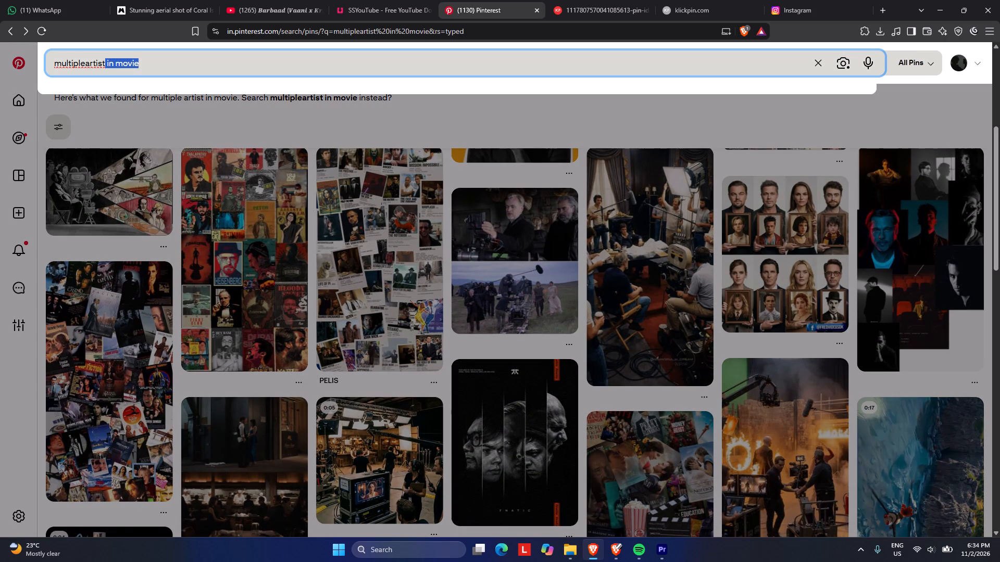
type("]")
key("space")
key("BackSpace")
key("BackSpace")
key("BackSpace")
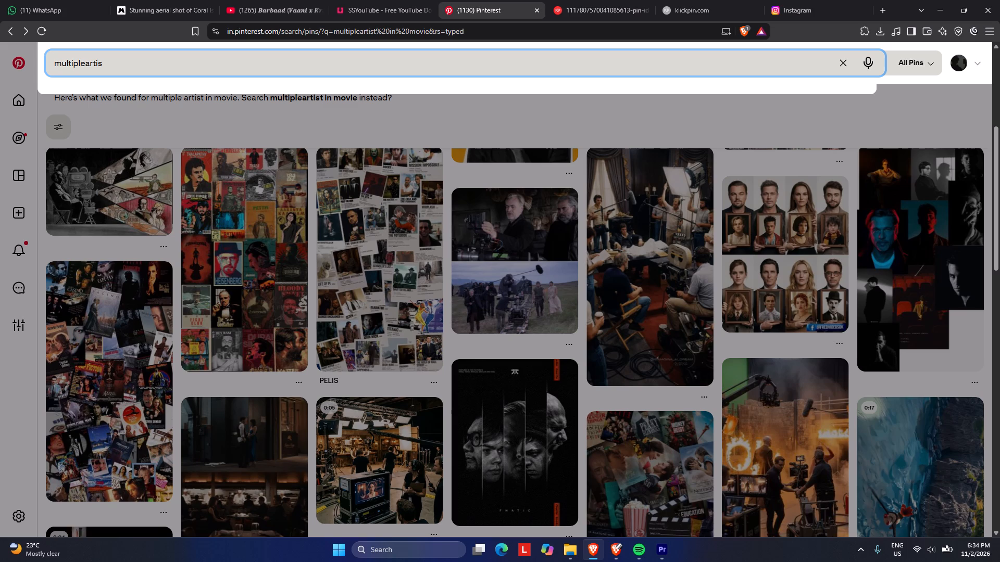
type("t")
key("space")
type("in computer")
key("Return")
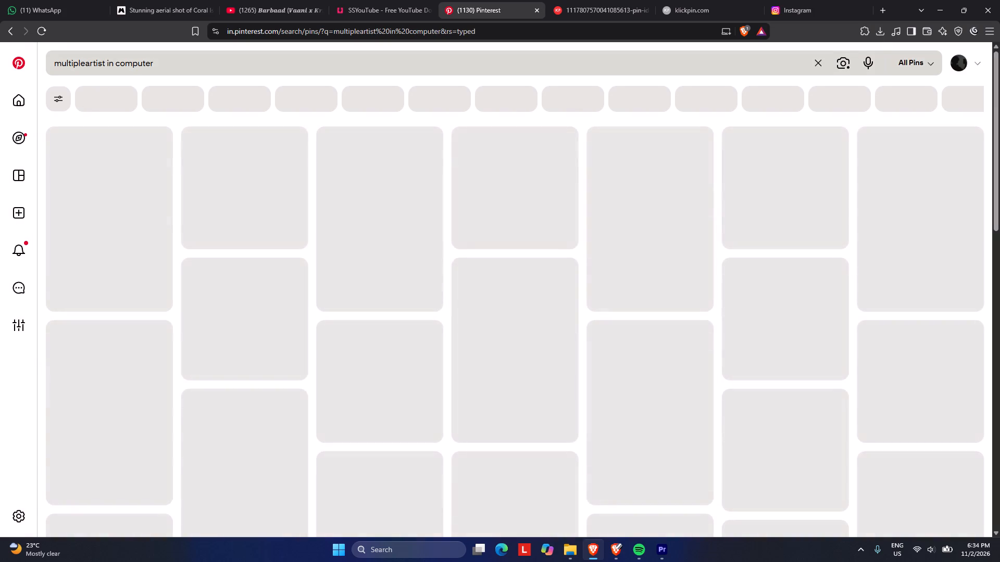
Correct the query to "multiple artist in computer", search again and browse the pins for footage of artists working together.
left_click(86, 62)
key("space")
left_click(184, 63)
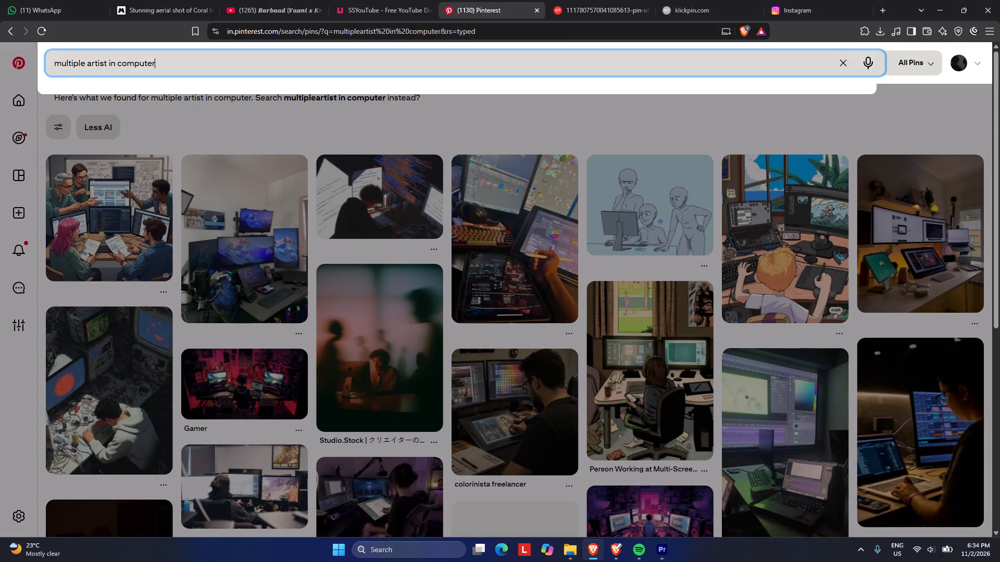
key("Return")
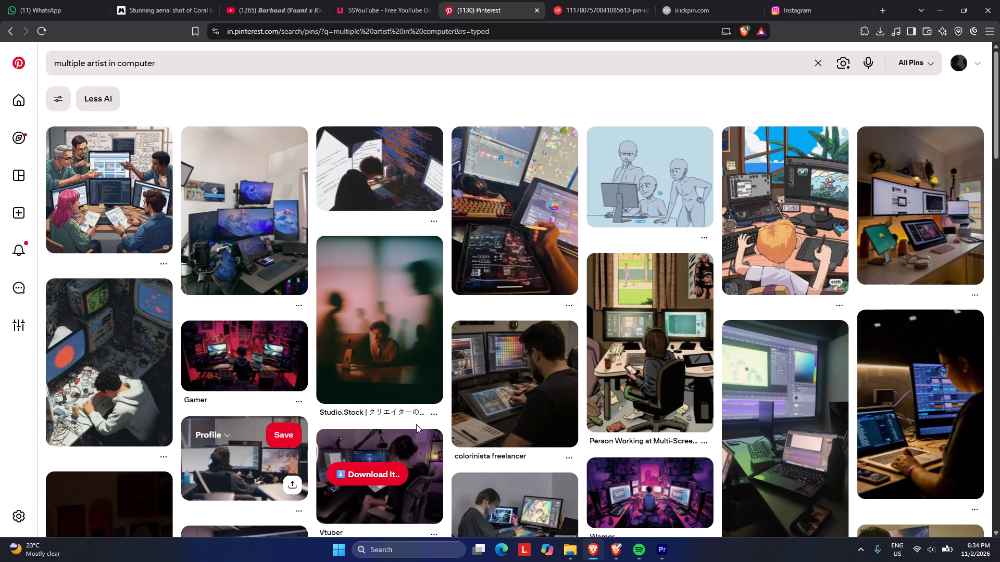
scroll(416, 424, "down", 5)
scroll(140, 451, "down", 5)
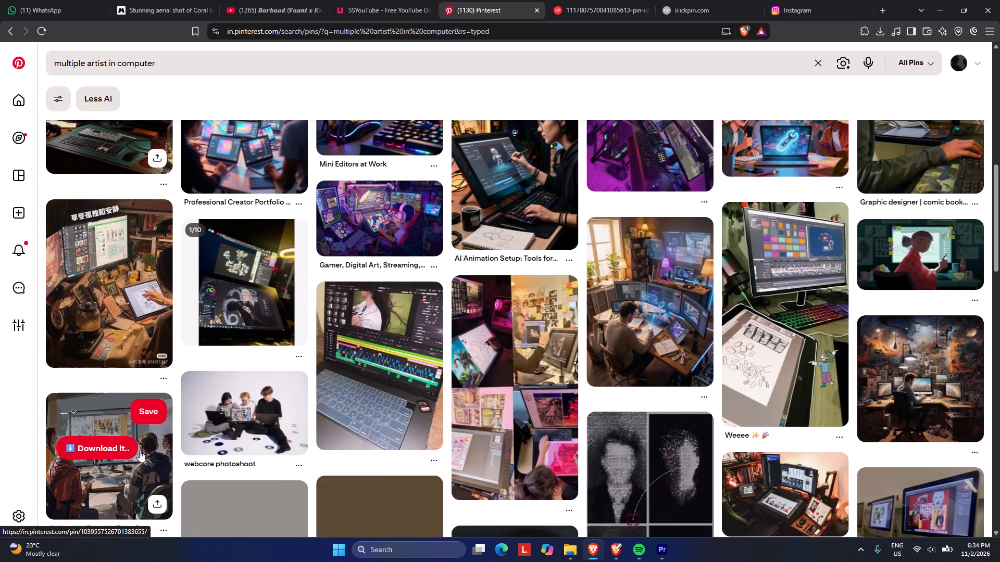
scroll(140, 451, "down", 7)
scroll(363, 397, "up", 3)
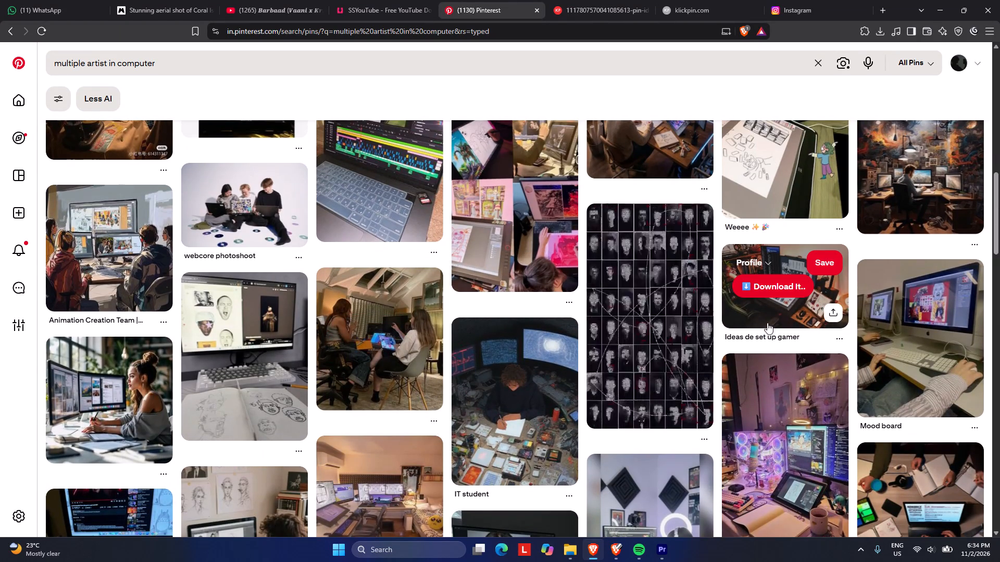
scroll(712, 431, "down", 7)
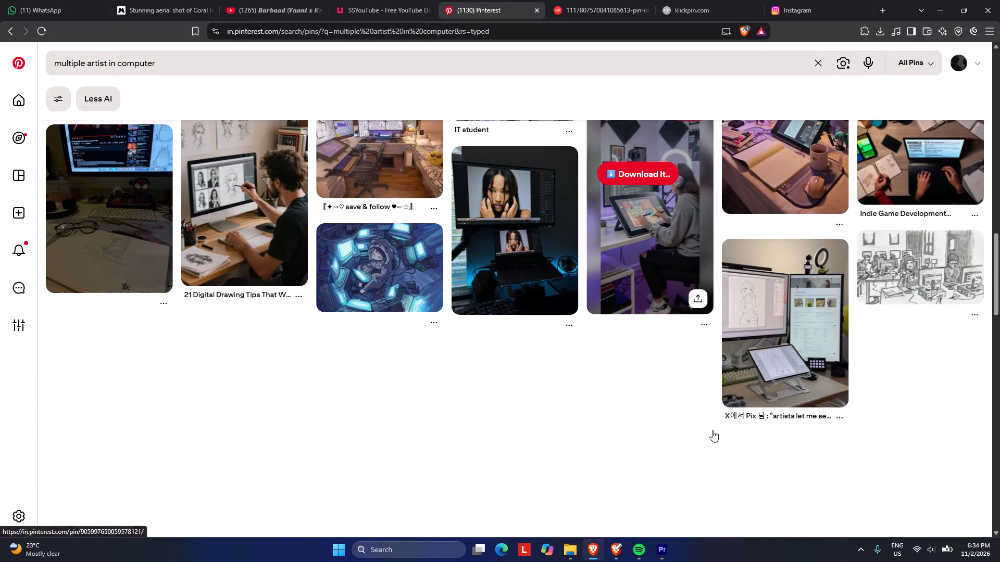
scroll(455, 440, "up", 3)
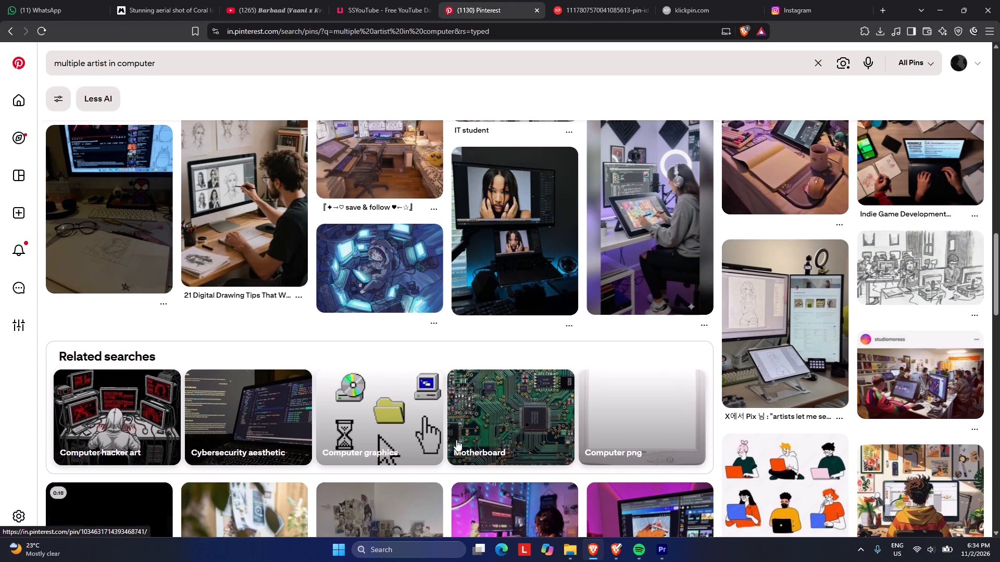
scroll(456, 440, "up", 1)
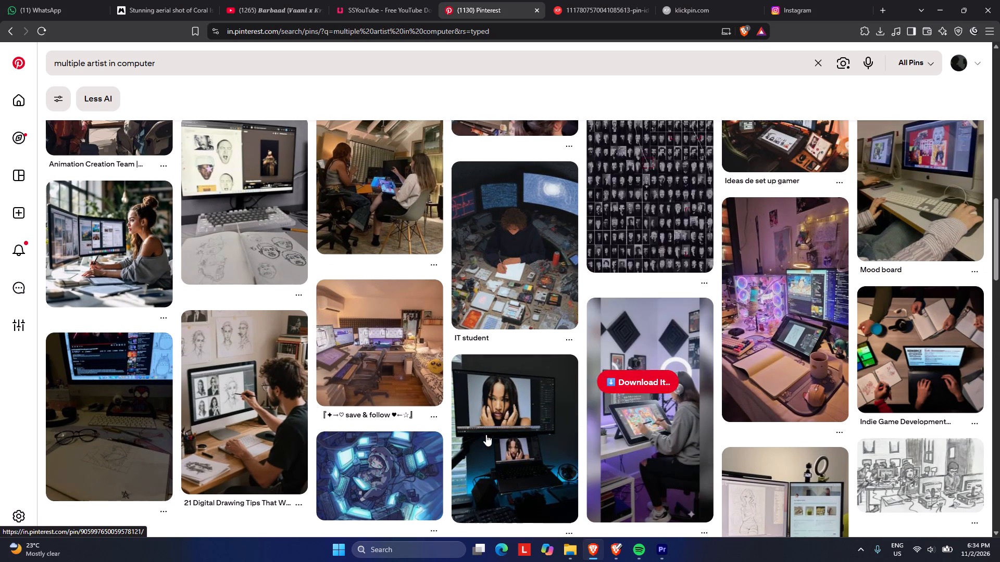
Switch to Adobe Premiere and play the sequence onward from the "plus artists contributed to the project" caption.
left_click(654, 548)
key("space")
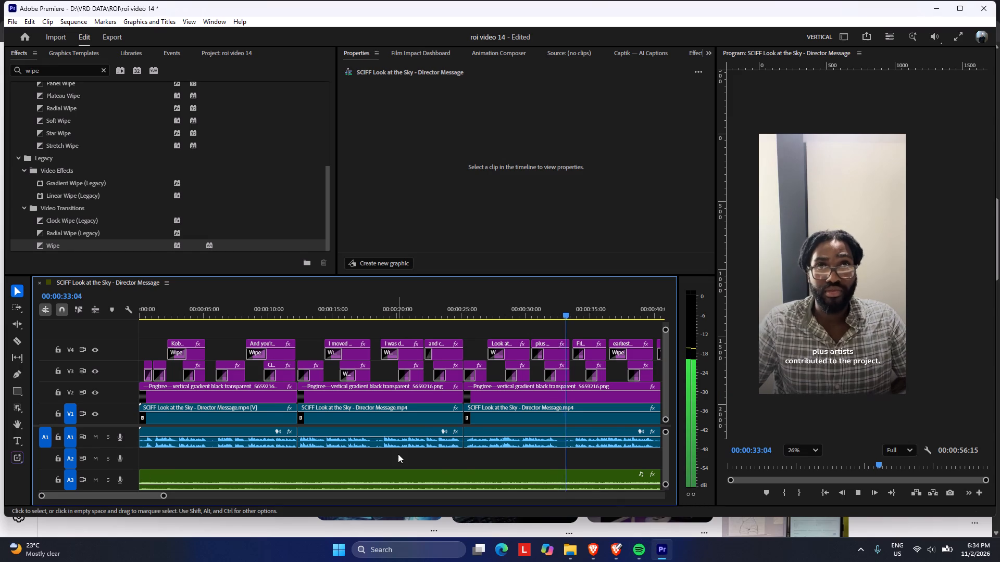
scroll(398, 454, "down", 4)
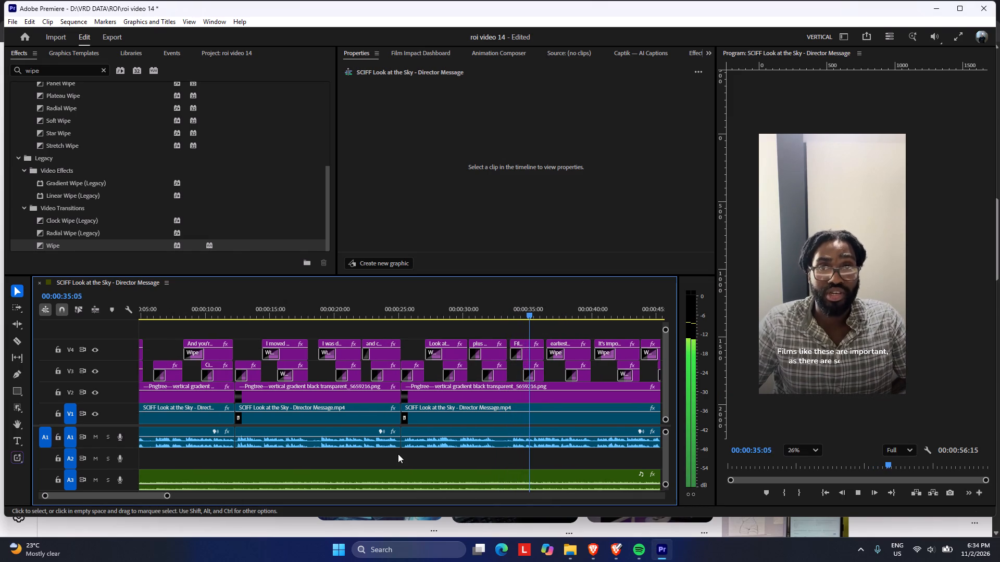
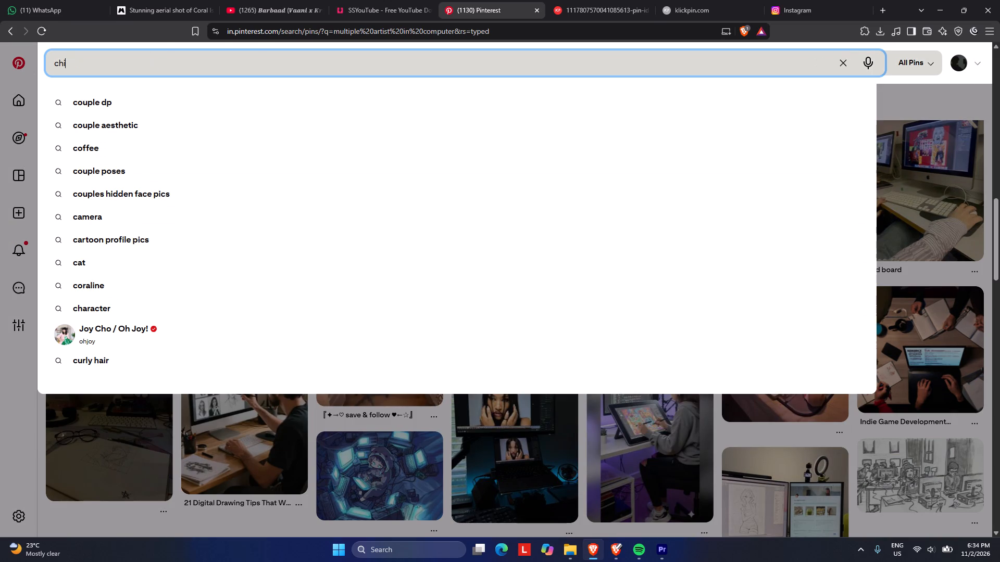
Search Pinterest for "children watching movie".
type("lg")
key("BackSpace")
type("de")
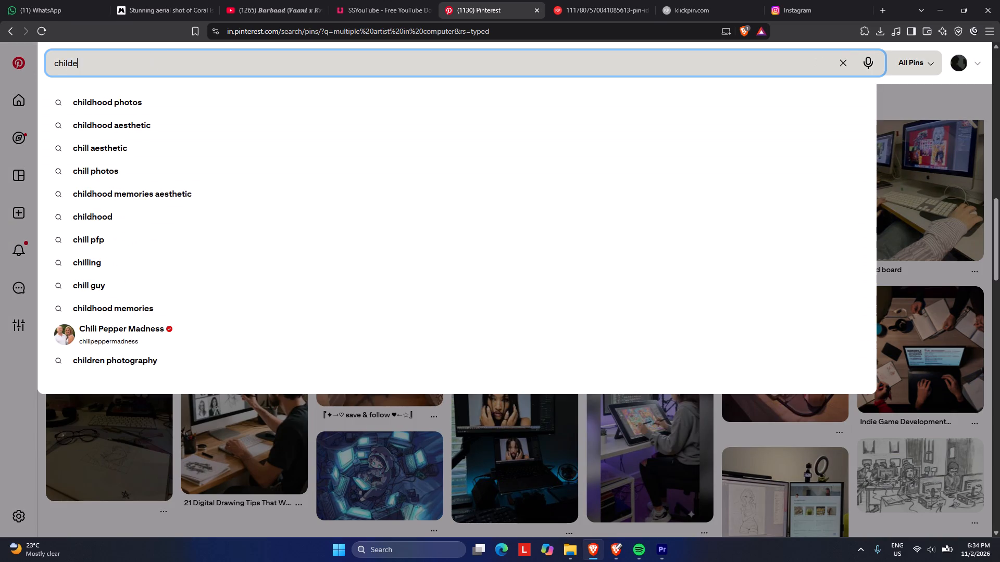
key("BackSpace")
type("re")
key("n")
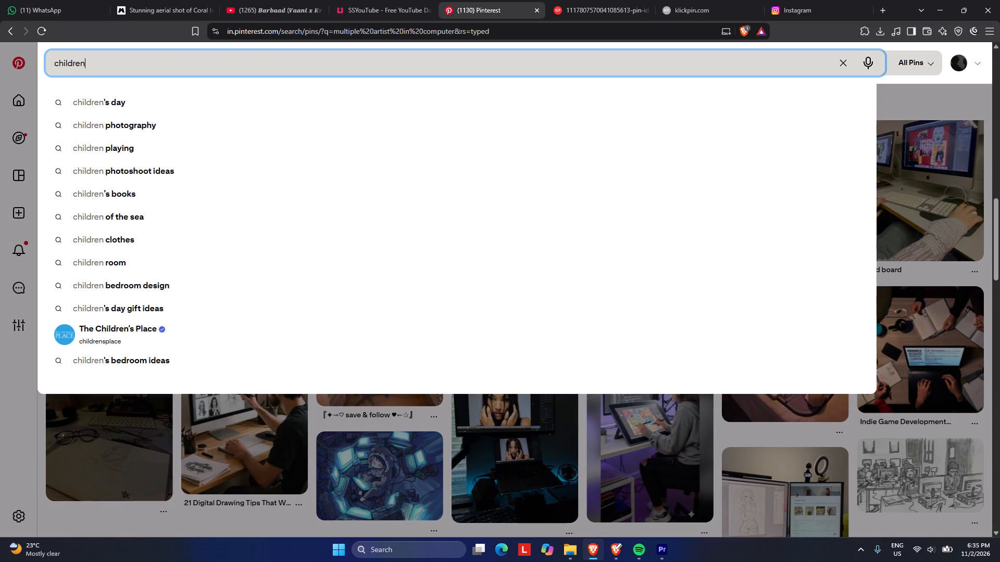
key("space")
type("watching")
key("space")
type("movie")
key("Return")
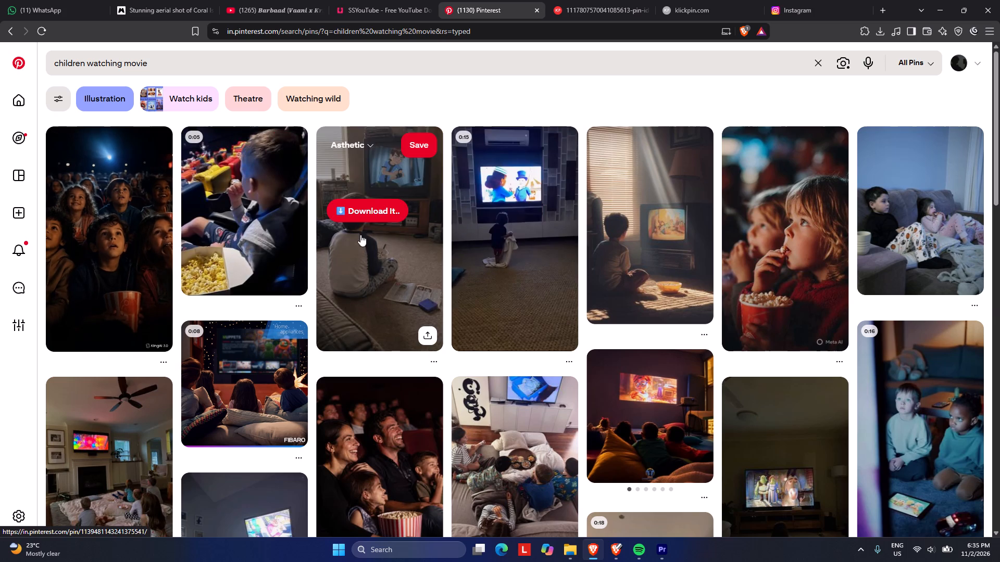
Open the pin of children in a movie theater and save its video through KlickPin to the Downloads folder.
left_click(155, 272)
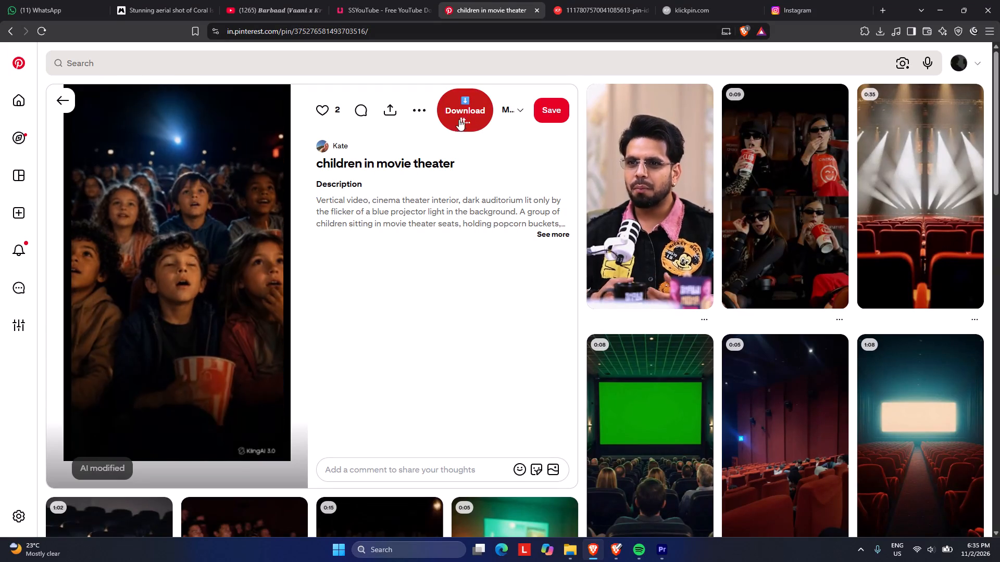
left_click(459, 117)
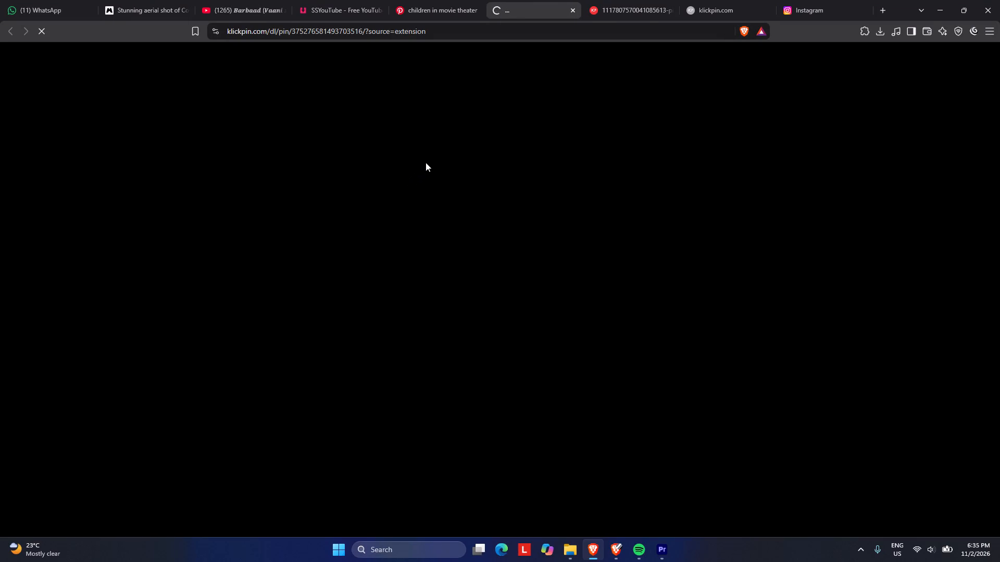
left_click(507, 233)
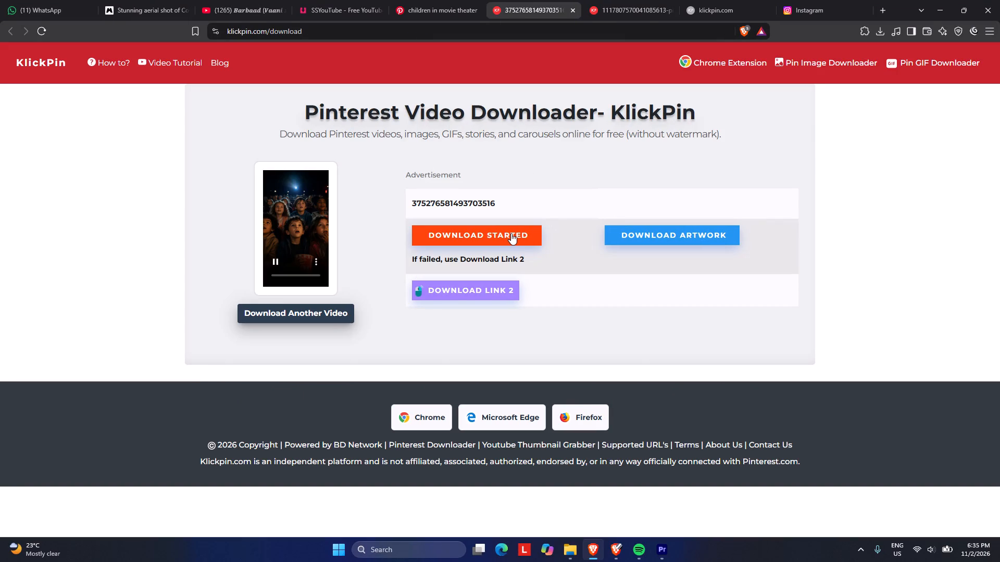
left_click(307, 381)
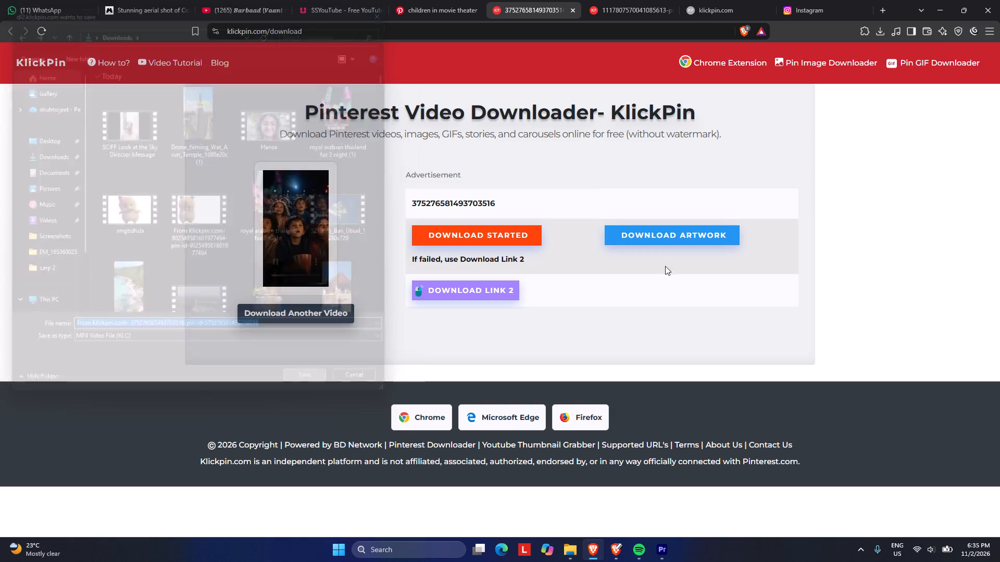
Bring the downloaded theater video into the Premiere sequence on track V5, starting at 00:00:39:20.
left_click_drag(770, 62, 662, 553)
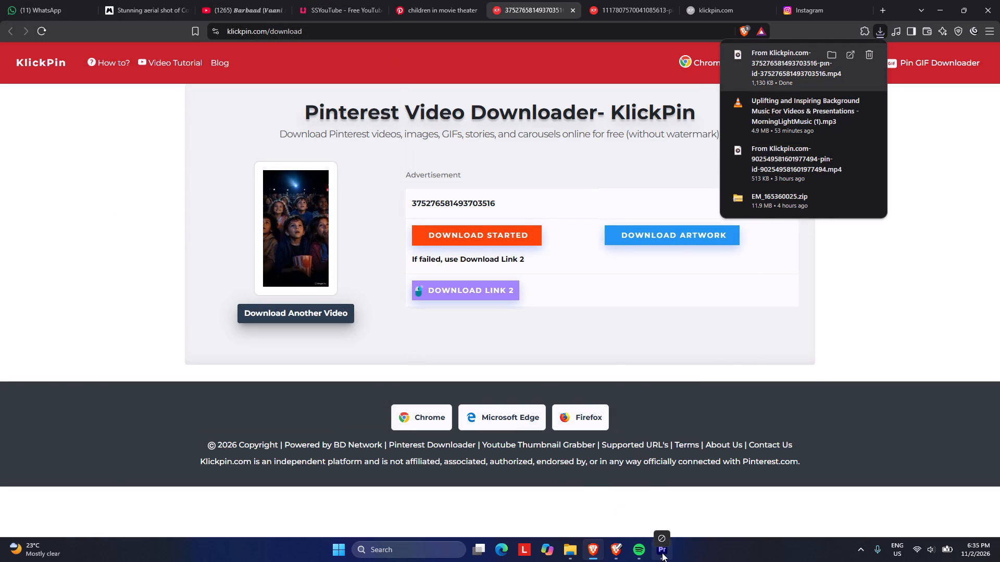
left_click_drag(662, 553, 586, 454)
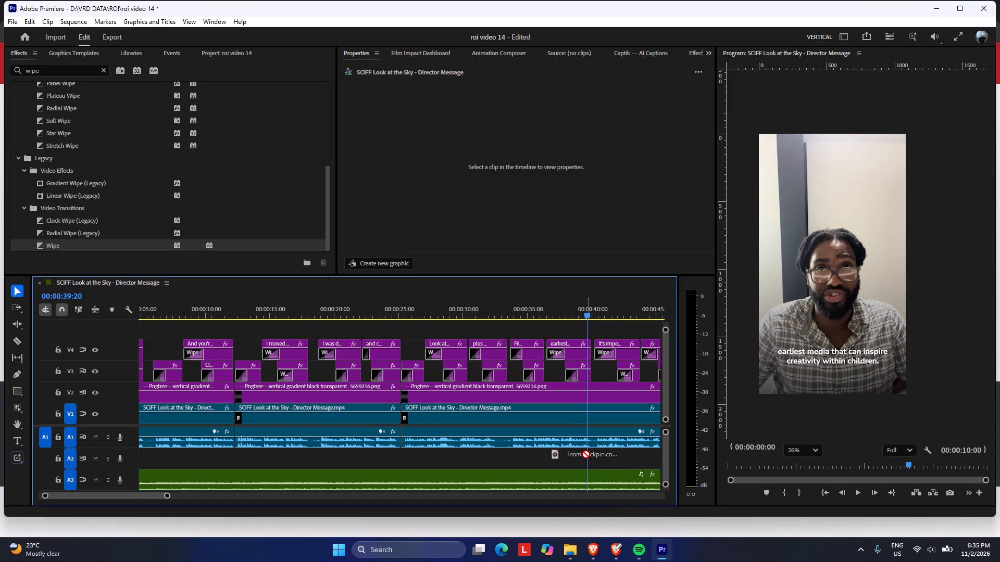
left_click_drag(586, 454, 586, 331)
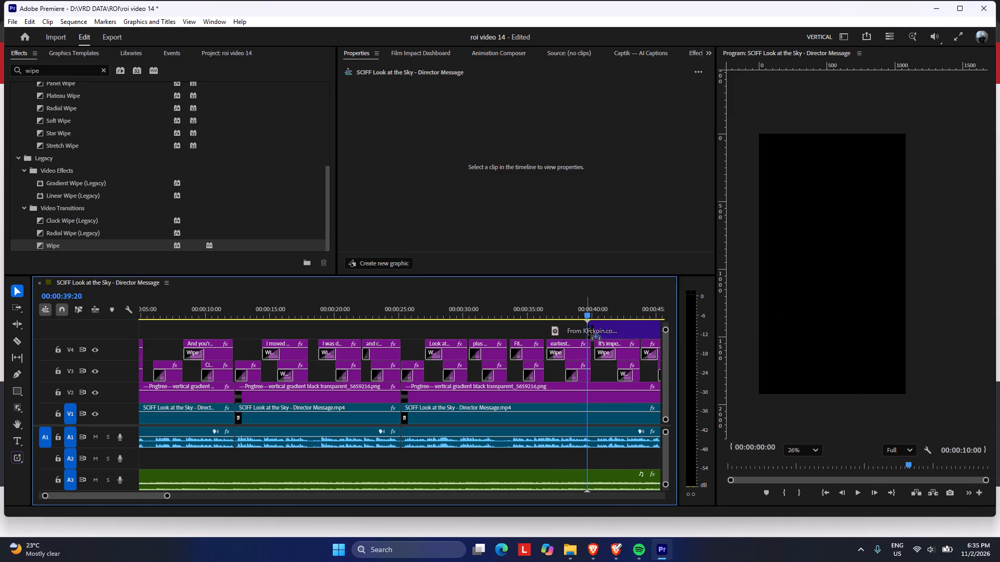
Move the theater clip out of the way onto track V6, starting past the end of the captions.
scroll(602, 397, "down", 15)
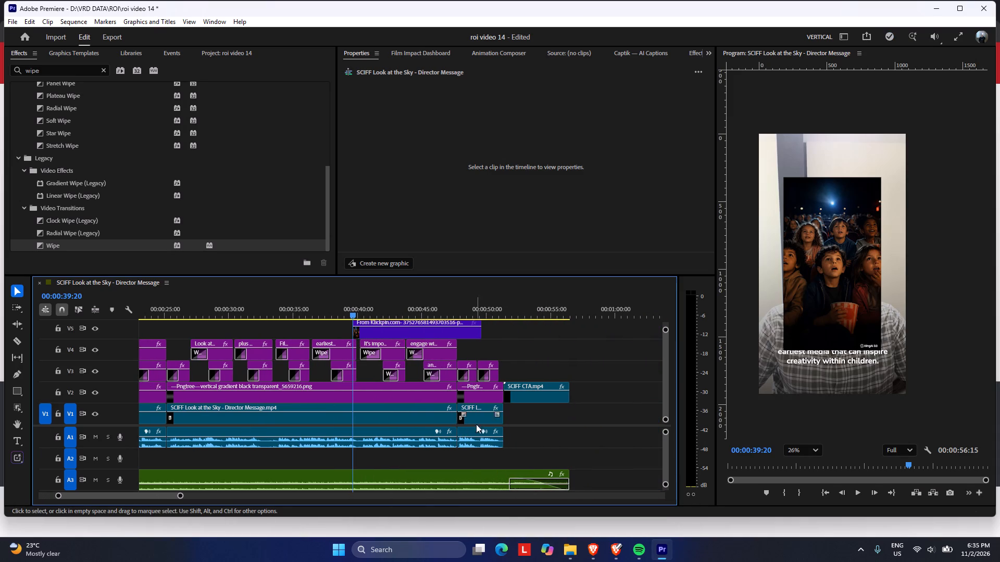
left_click_drag(665, 329, 664, 322)
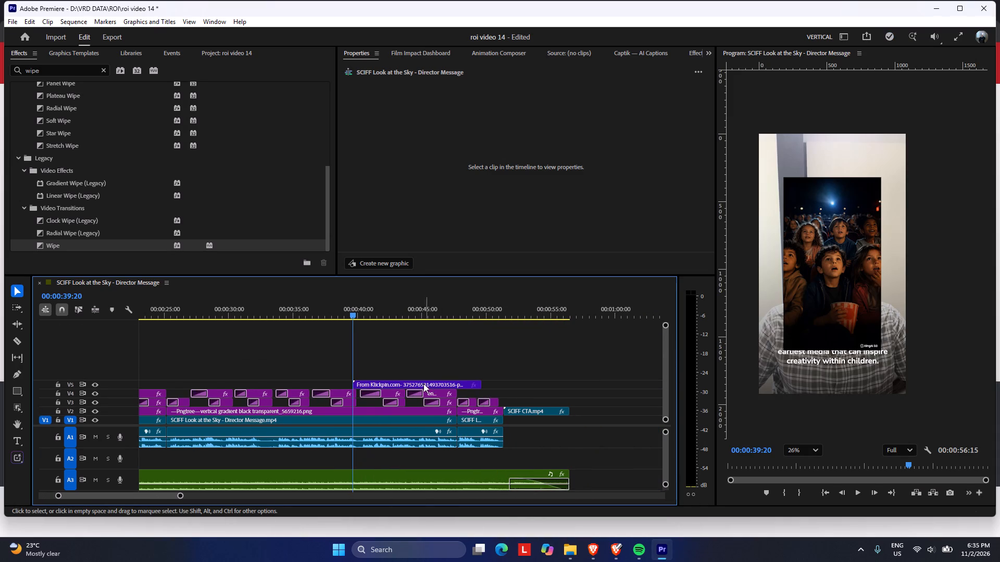
left_click_drag(421, 382, 584, 377)
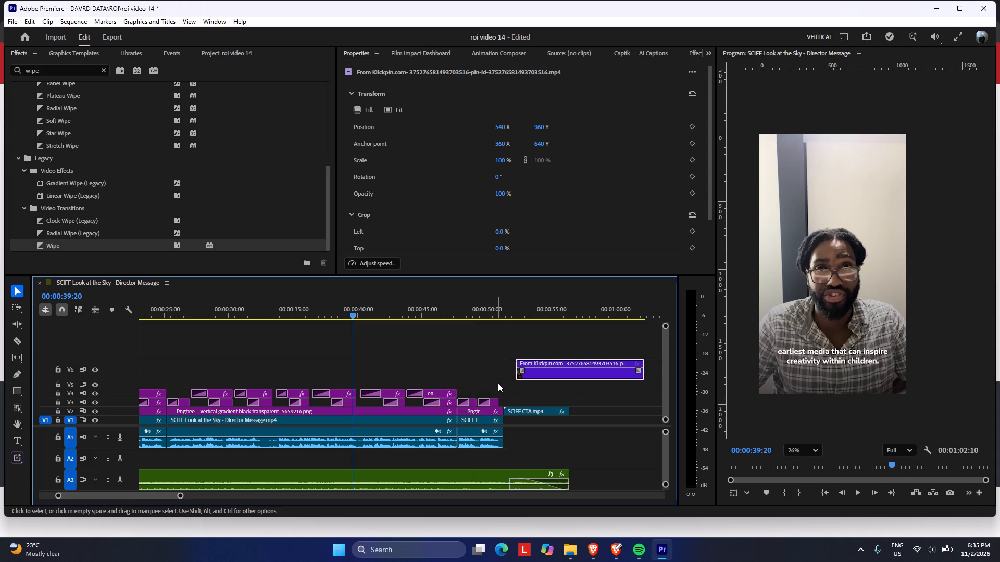
Shift all caption clips and gradient overlays up one track without changing their timing, freeing V2 above the director footage.
left_click_drag(498, 379, 276, 409)
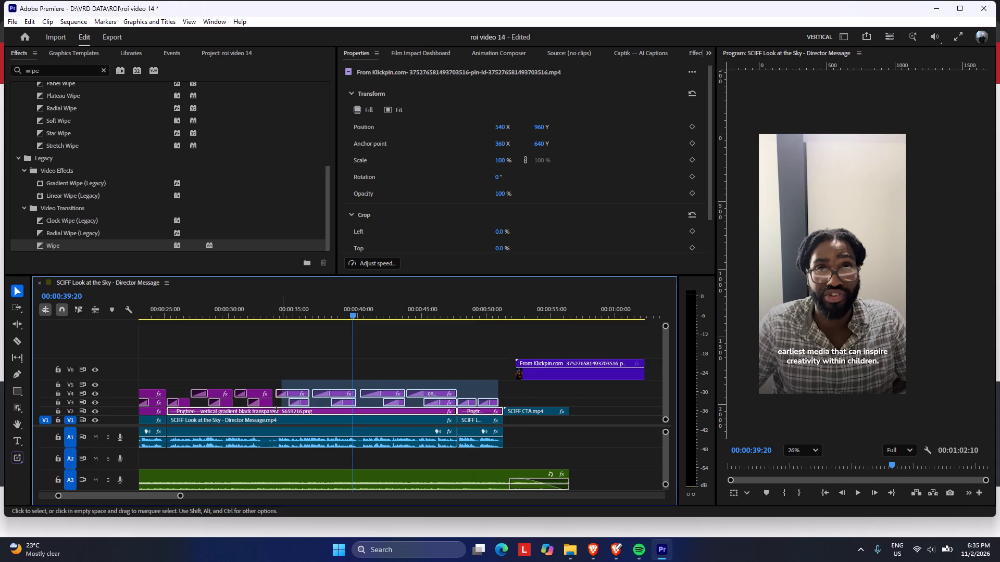
left_click_drag(276, 409, 130, 410)
scroll(259, 402, "down", 20)
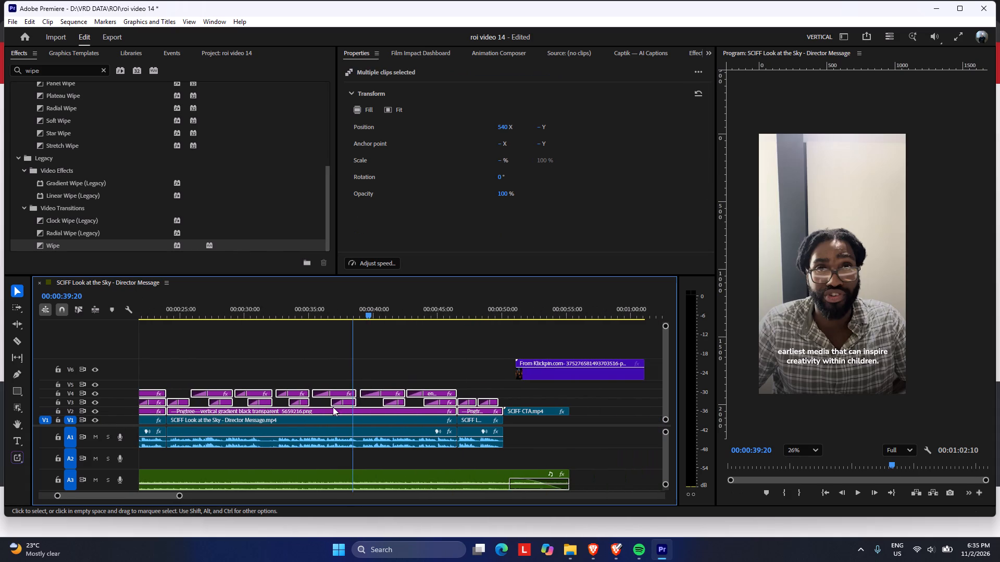
left_click_drag(363, 412, 363, 403)
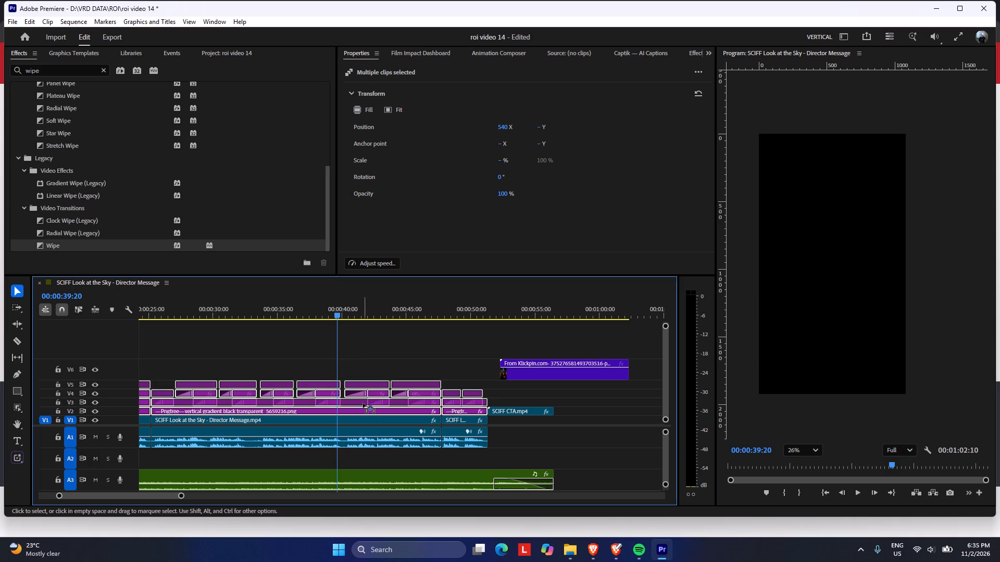
left_click_drag(363, 403, 357, 399)
left_click_drag(357, 399, 349, 399)
left_click(443, 357)
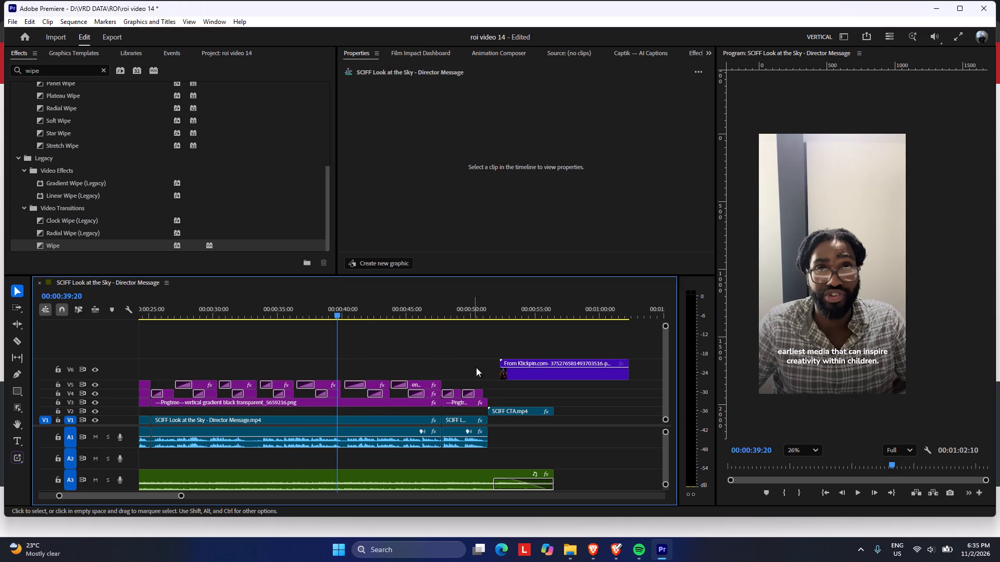
Place the theater clip on V2 under the gradient at 00:00:39:20 and scale it to fill the frame.
left_click_drag(535, 377, 367, 413)
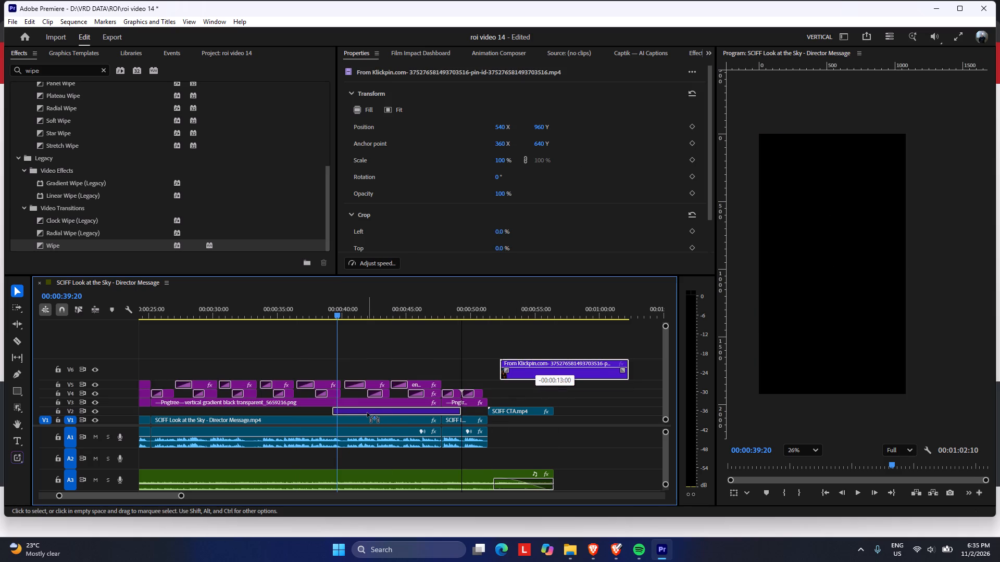
left_click_drag(367, 413, 374, 413)
left_click(339, 322)
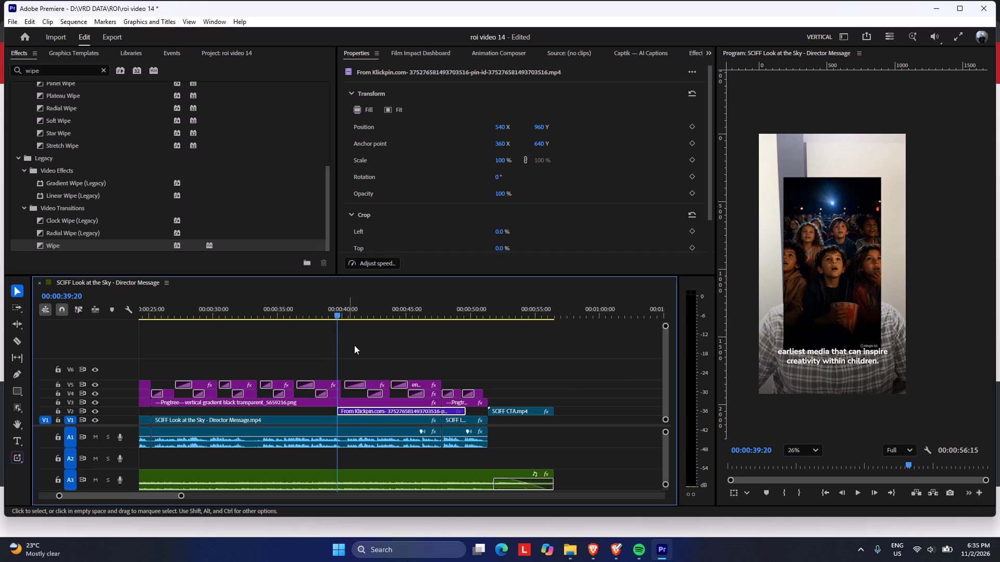
right_click(365, 411)
left_click(405, 431)
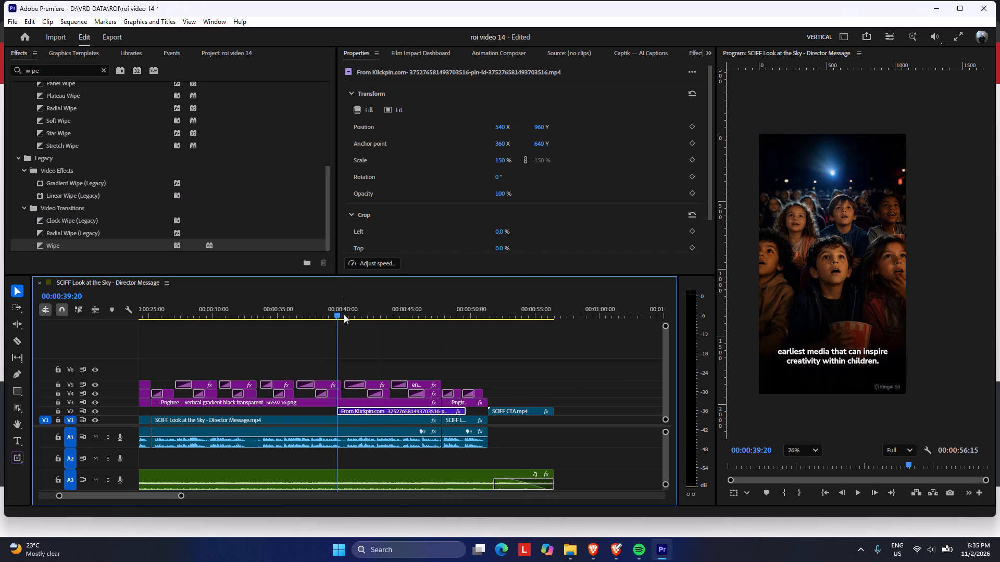
Set the theater clip's scale to 157 and its vertical position to 1000.
left_click(811, 452)
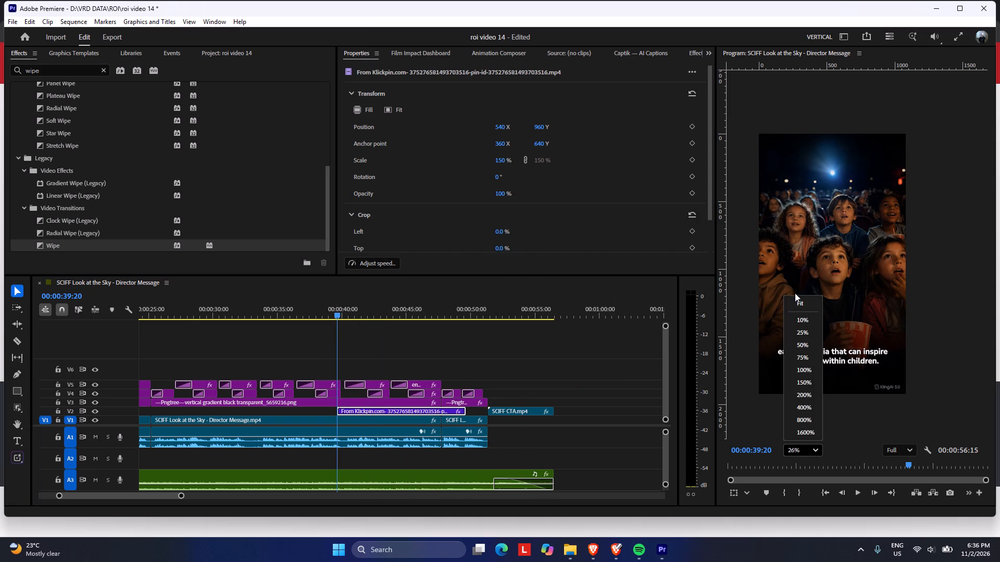
left_click(798, 300)
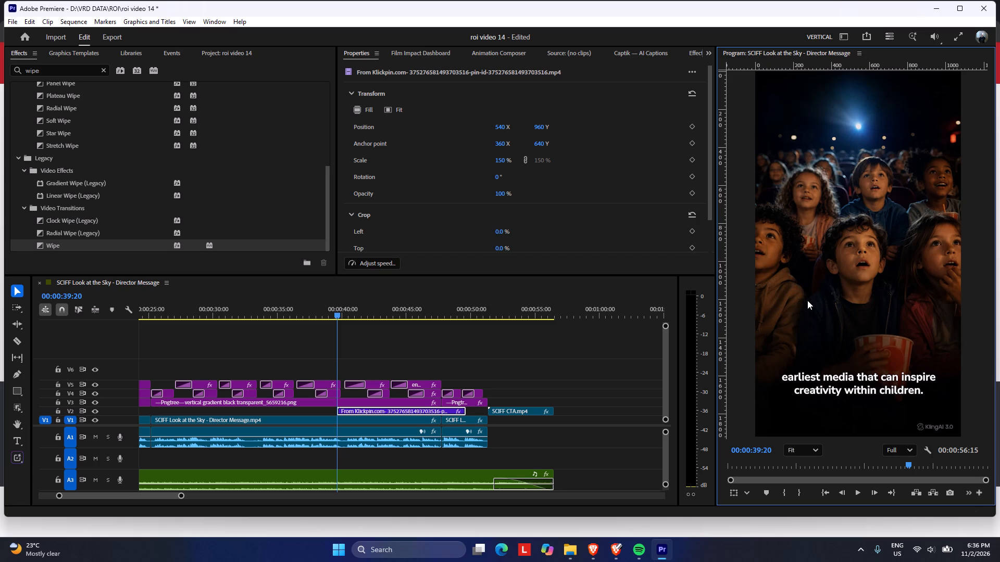
left_click(457, 414)
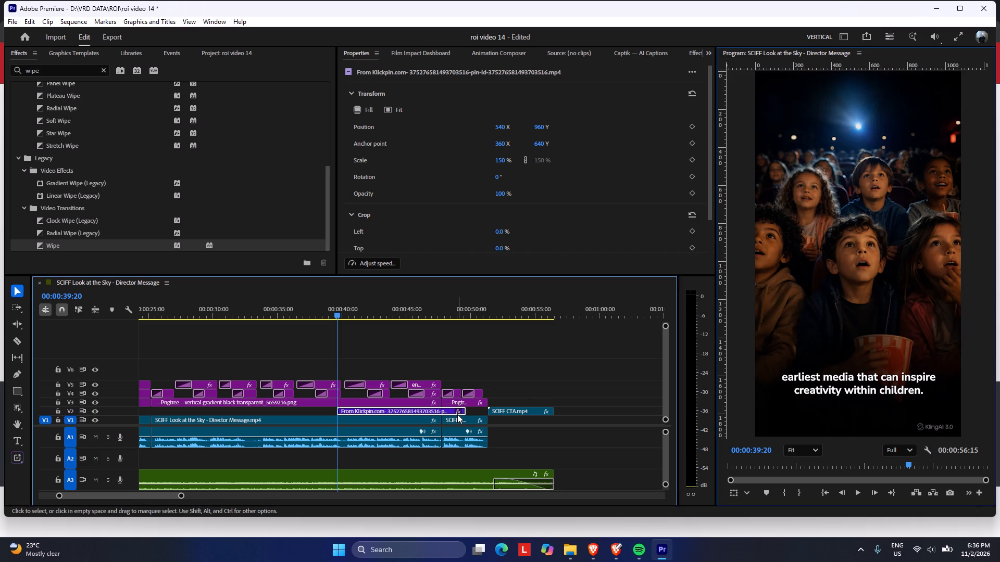
left_click_drag(458, 130, 465, 132)
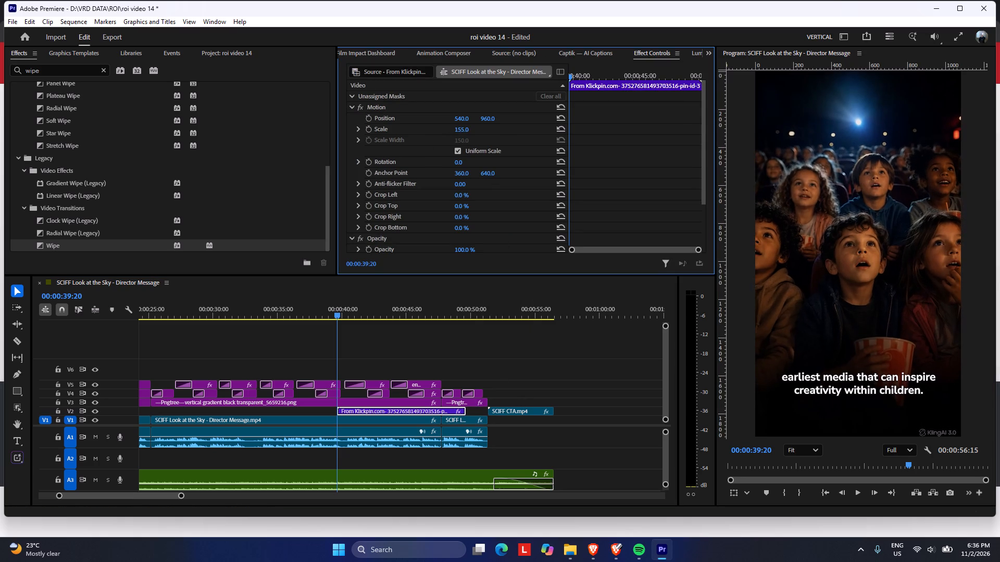
left_click_drag(465, 132, 465, 132)
left_click_drag(494, 116, 523, 123)
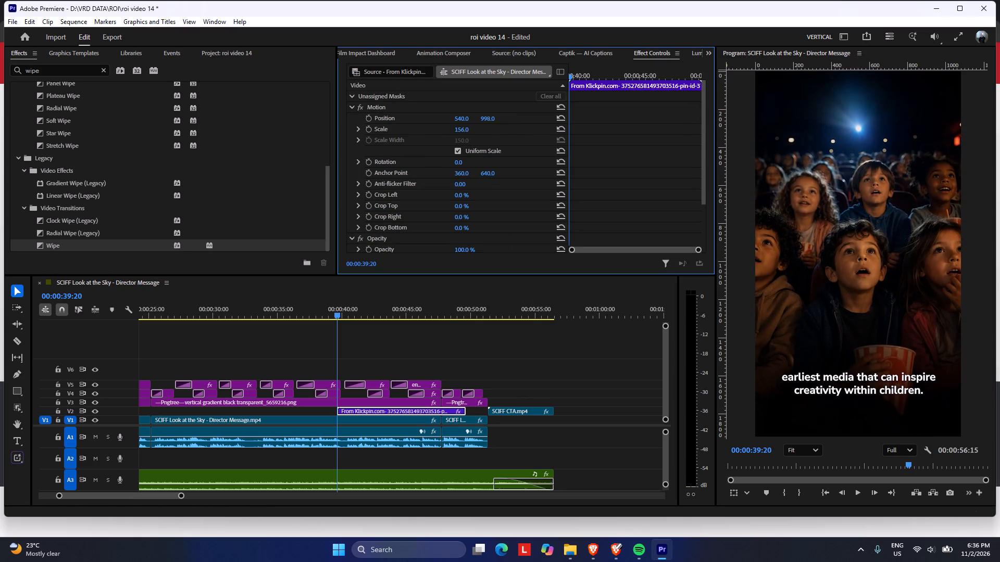
left_click_drag(523, 123, 524, 123)
scroll(841, 194, "down", 2)
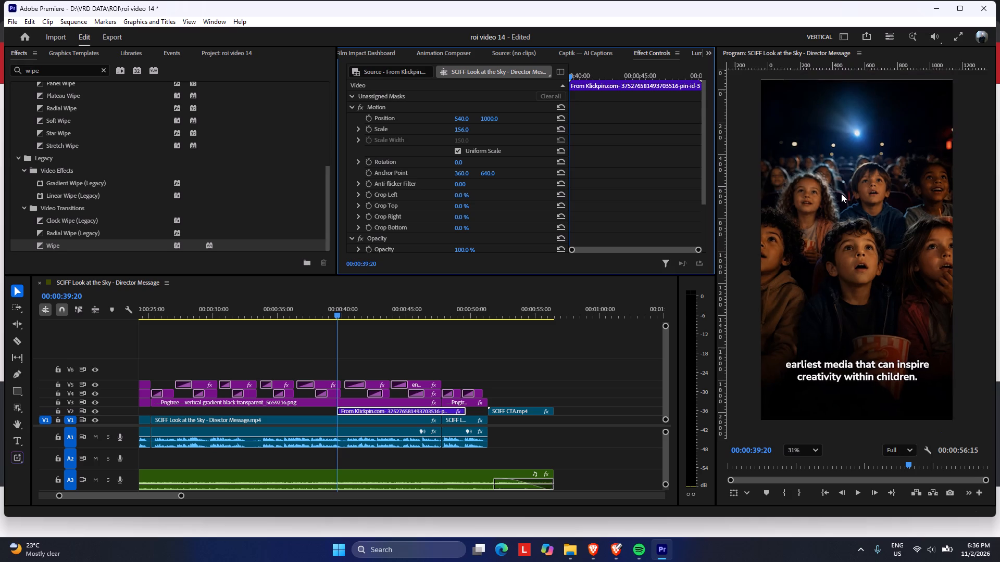
left_click(463, 127)
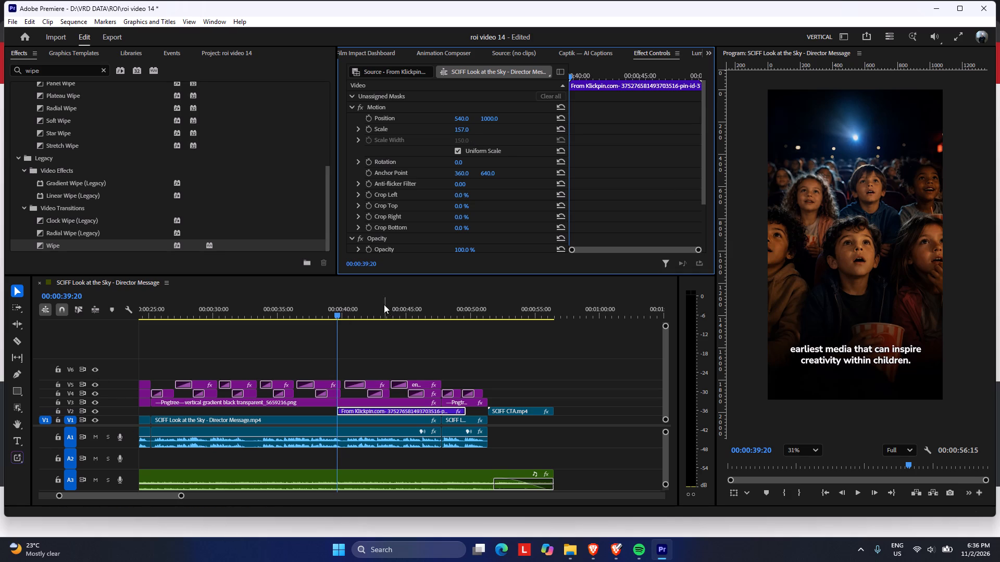
Move the theater clip earlier on V2 to start around the "earliest media that can inspire creativity within children" caption, and play it back.
left_click_drag(354, 304, 330, 307)
key("space")
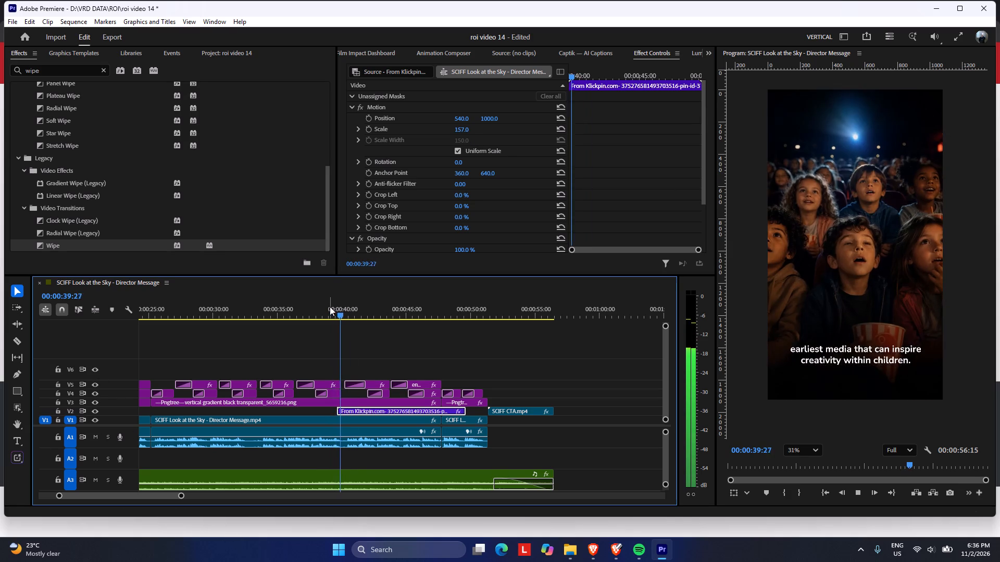
key("space")
left_click_drag(329, 313, 305, 311)
key("space")
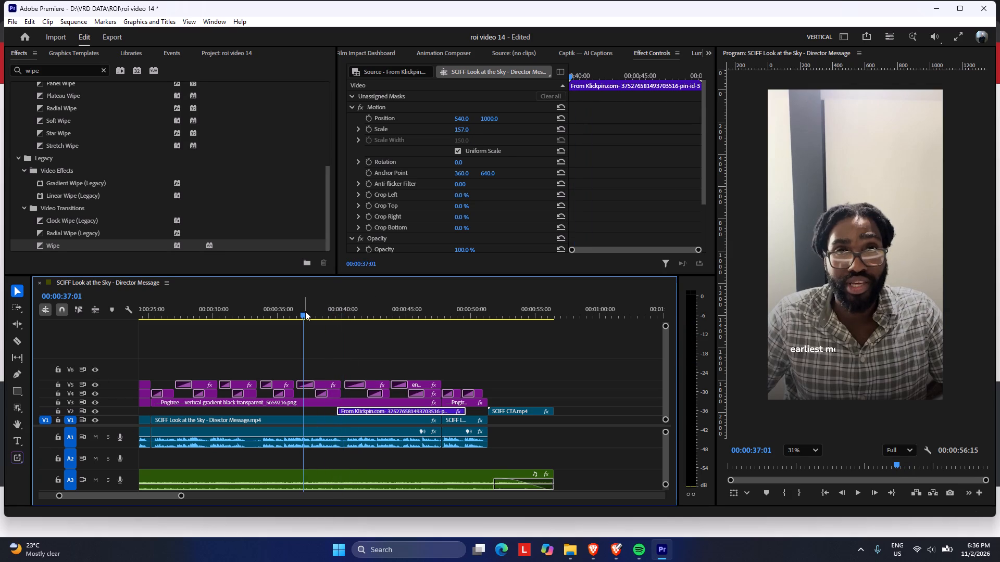
left_click_drag(305, 311, 295, 311)
key("space")
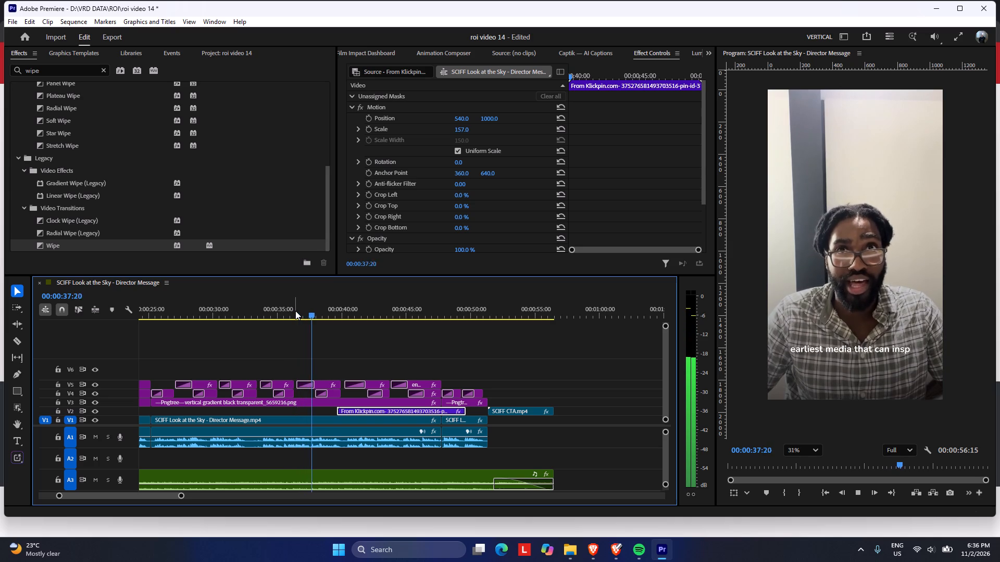
key("space")
left_click_drag(309, 314, 308, 315)
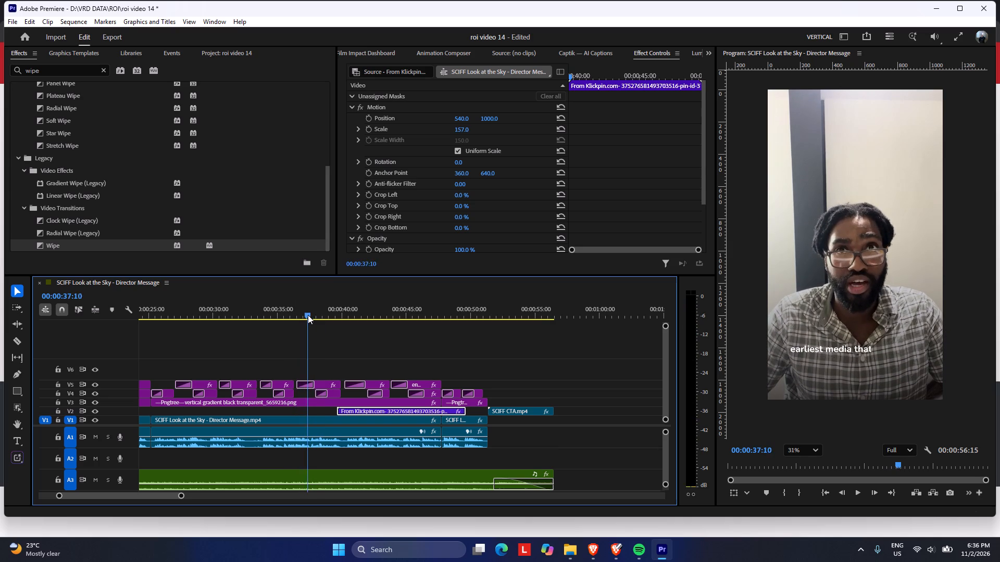
left_click_drag(308, 315, 290, 312)
left_click_drag(357, 411, 316, 408)
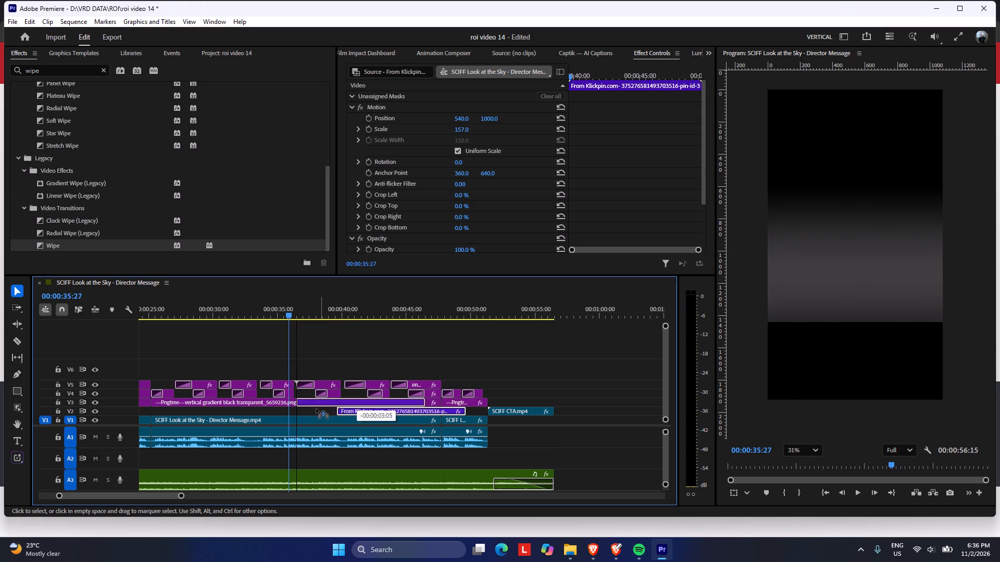
left_click_drag(316, 408, 315, 413)
key("space")
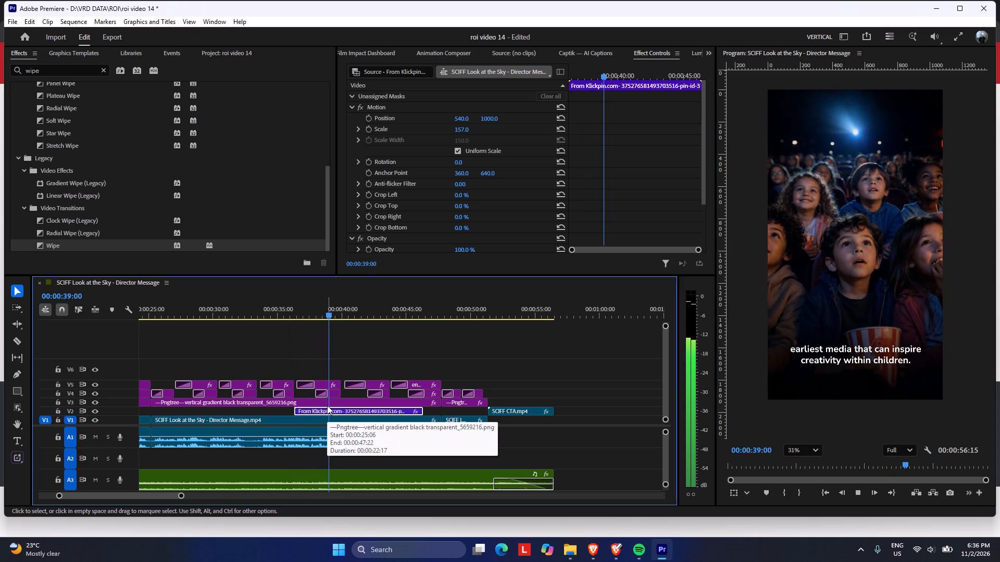
key("space")
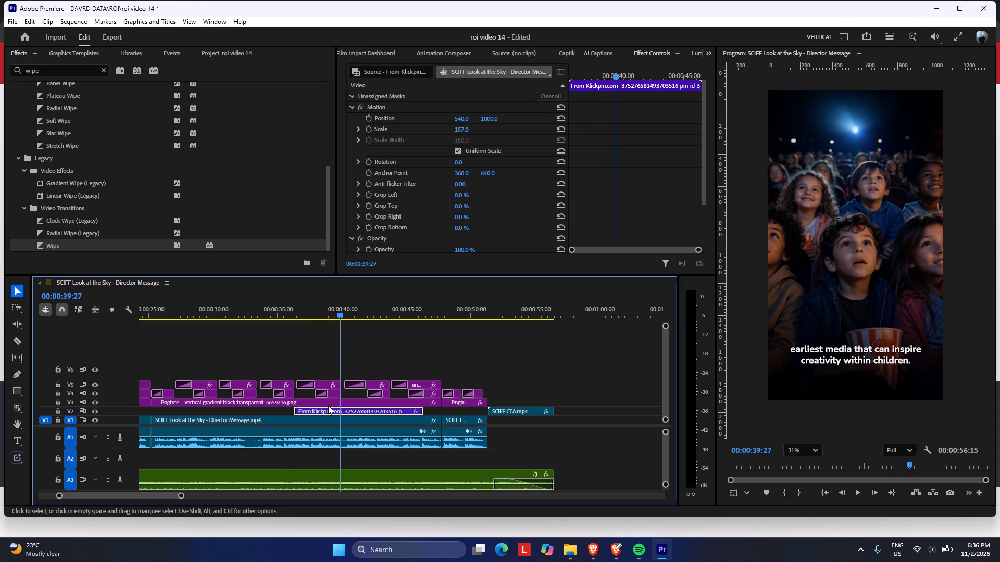
Trim the end of the theater clip on V2 to about 00:00:40:05, just before the "It's important now" caption.
key("space")
key("space")
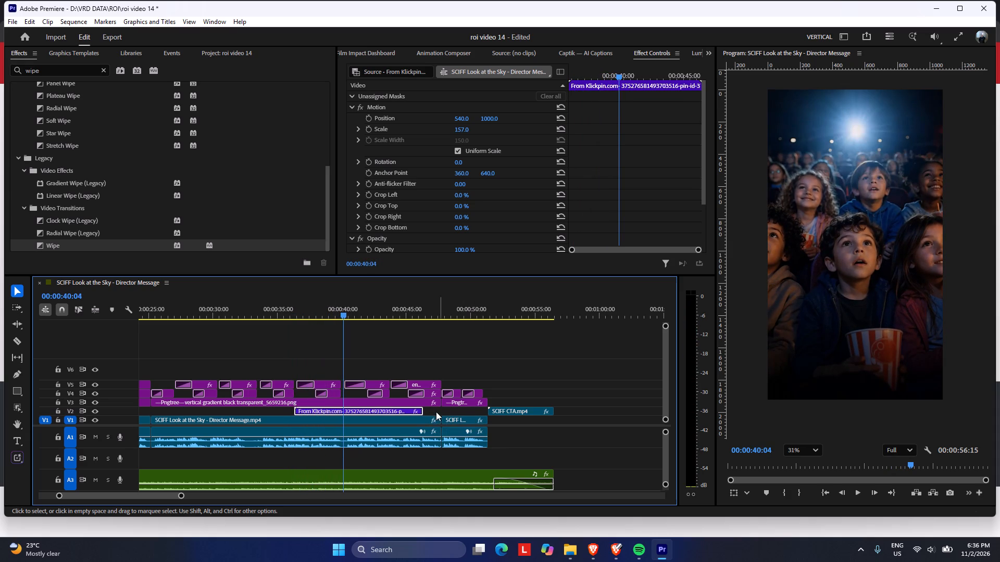
left_click_drag(429, 411, 342, 409)
left_click_drag(345, 309, 332, 316)
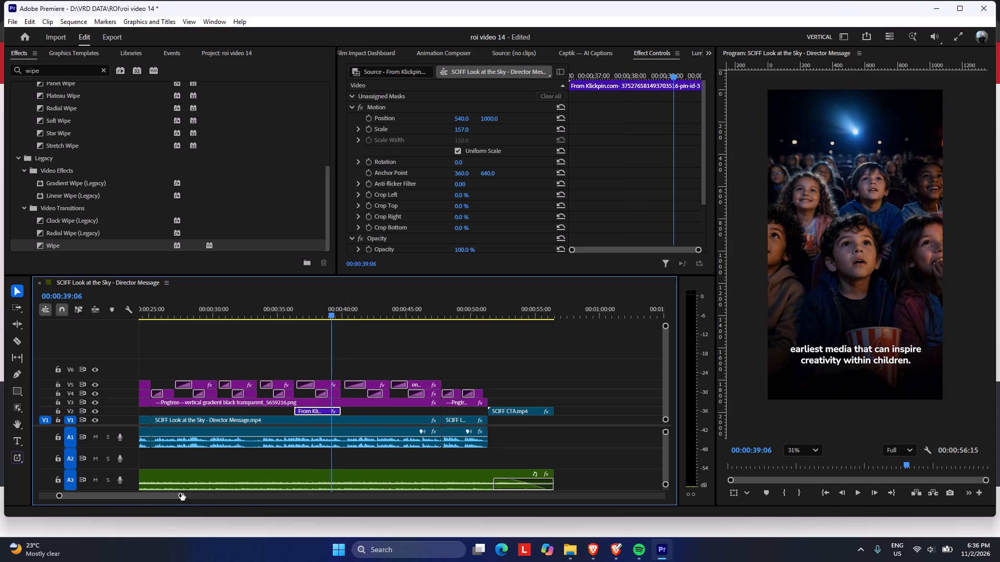
left_click_drag(180, 496, 124, 489)
left_click_drag(433, 410, 437, 412)
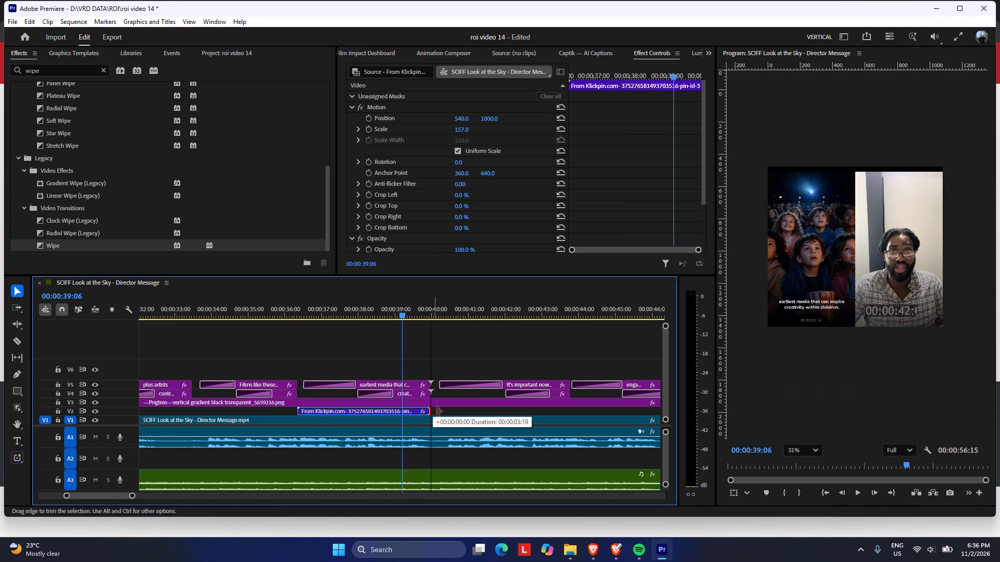
left_click_drag(437, 412, 444, 413)
left_click_drag(429, 304, 439, 309)
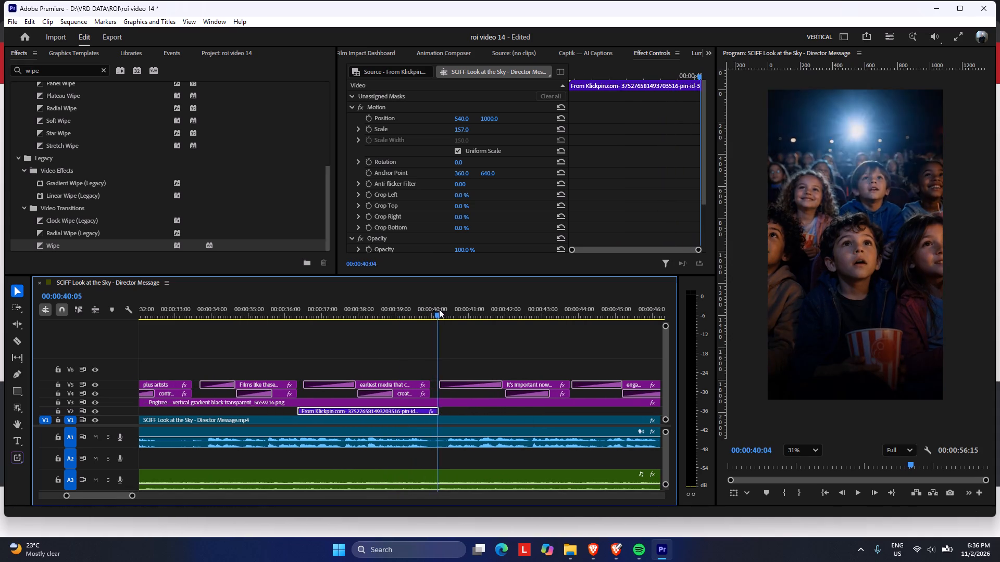
left_click_drag(439, 309, 438, 310)
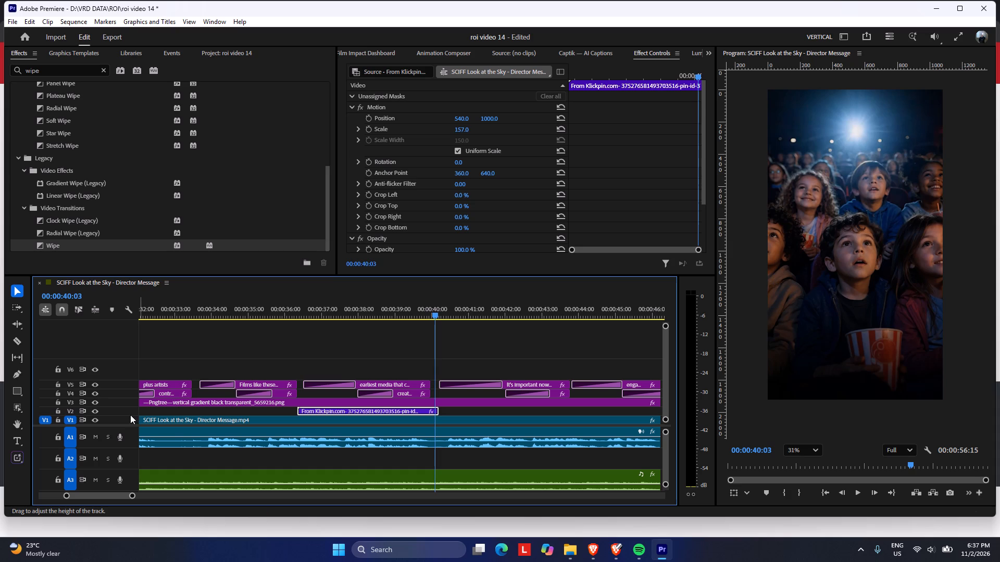
Add short fades at the end and start of the theater clip on V2, and play it back.
scroll(127, 411, "up", 3, "alt")
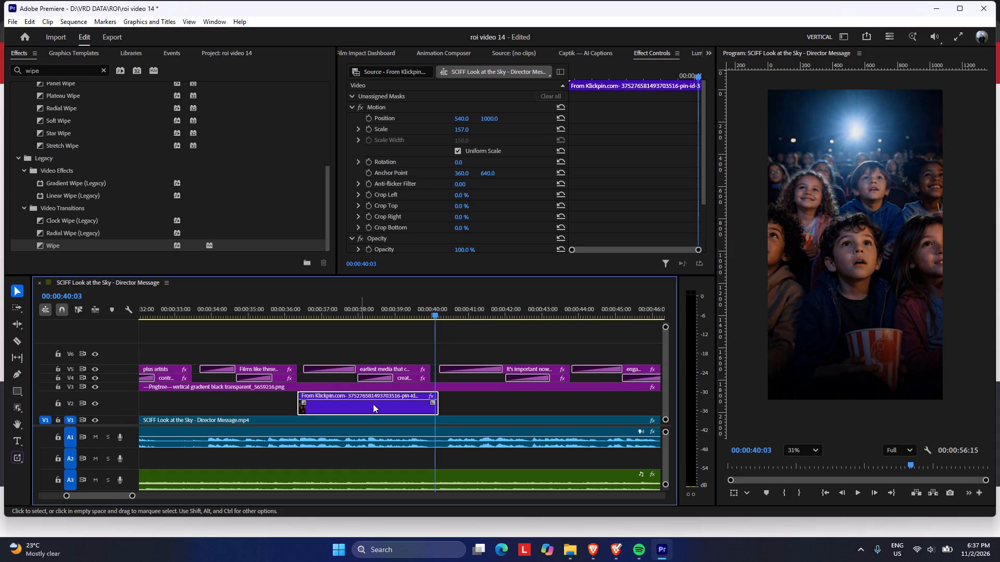
left_click_drag(433, 402, 426, 403)
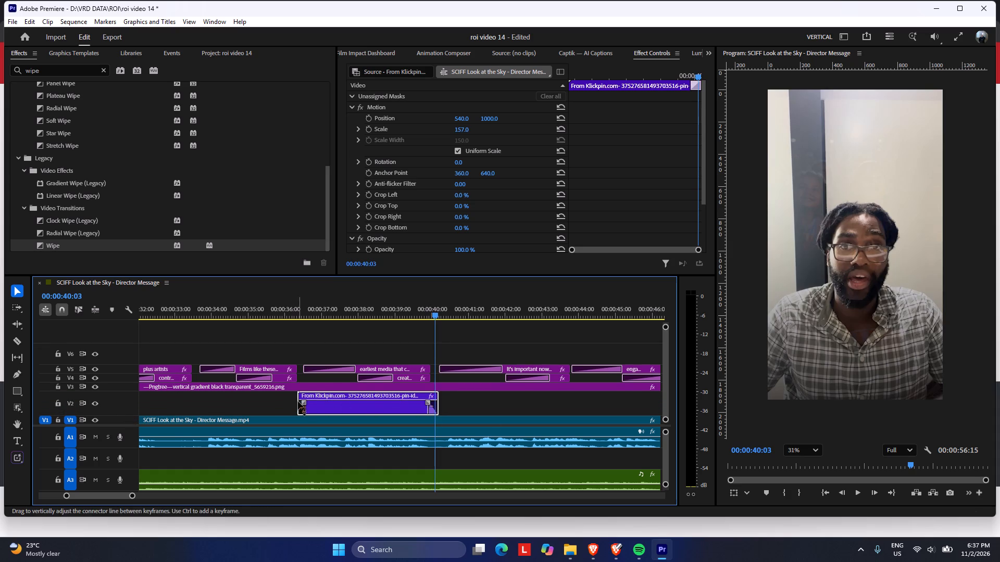
left_click_drag(303, 403, 308, 403)
left_click_drag(309, 302, 297, 305)
key("space")
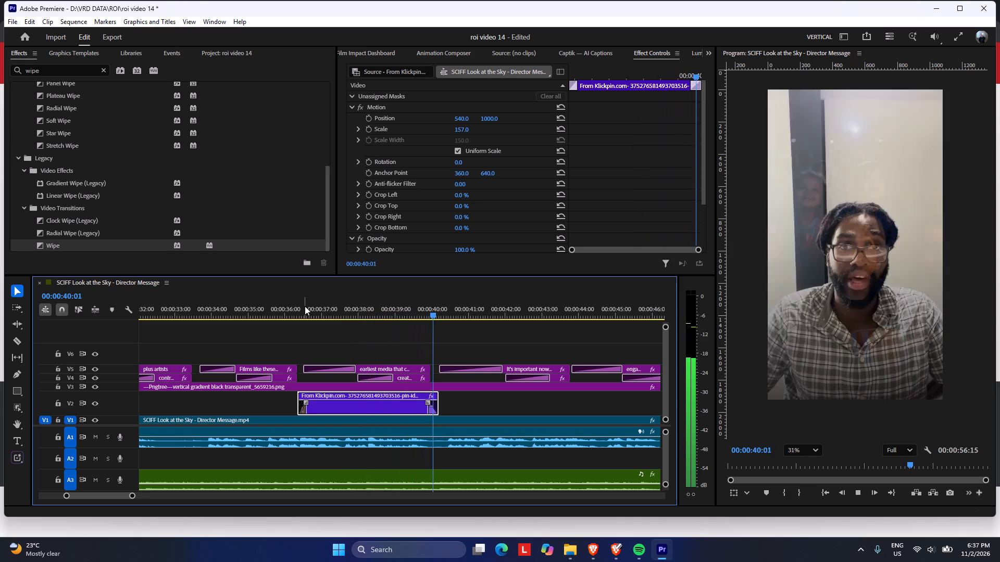
Review the sequence's closing section, and play from 00:00:12:10 through the "I started this film as producer" caption.
scroll(328, 333, "down", 2)
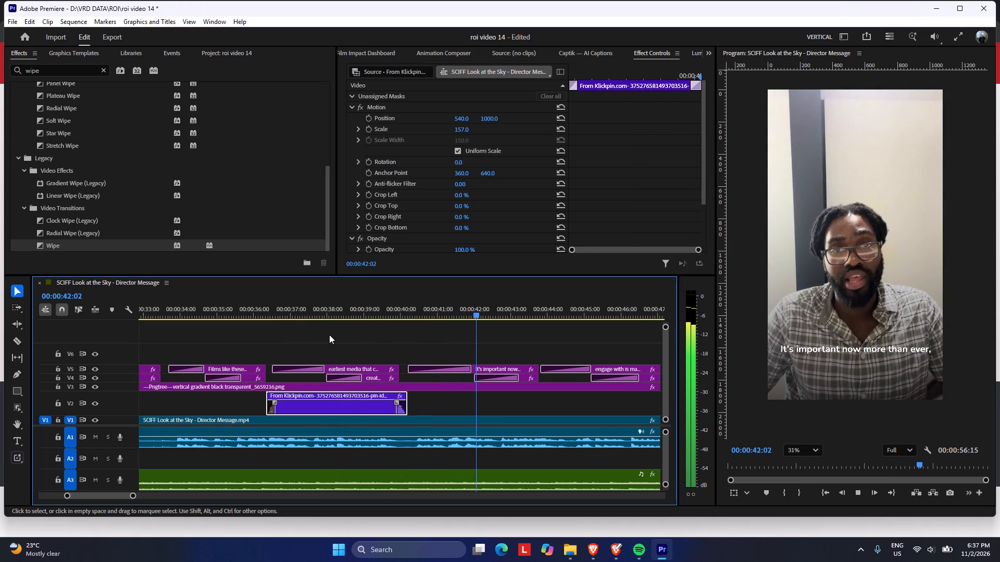
scroll(329, 335, "down", 5)
left_click_drag(135, 494, 155, 499)
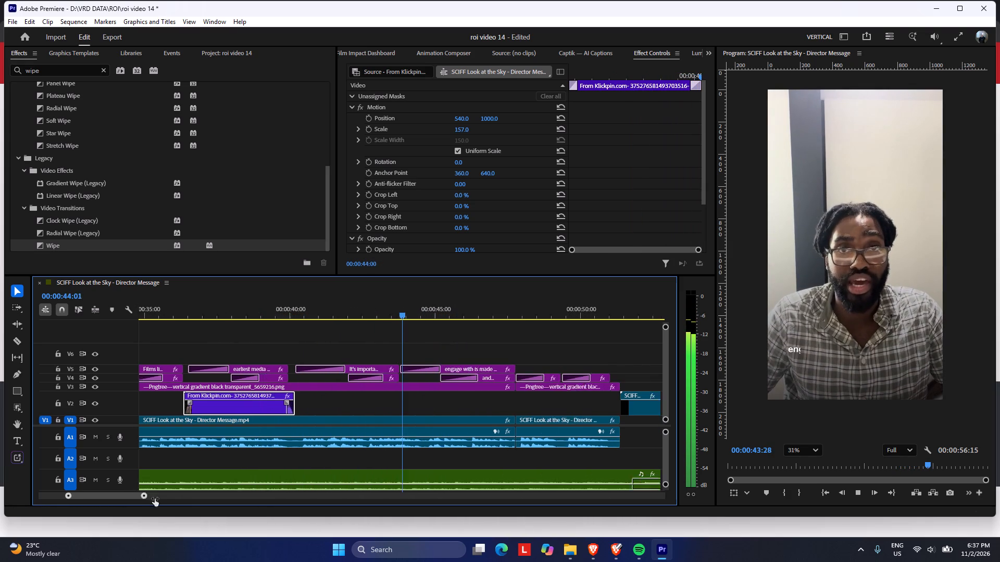
left_click_drag(155, 499, 203, 500)
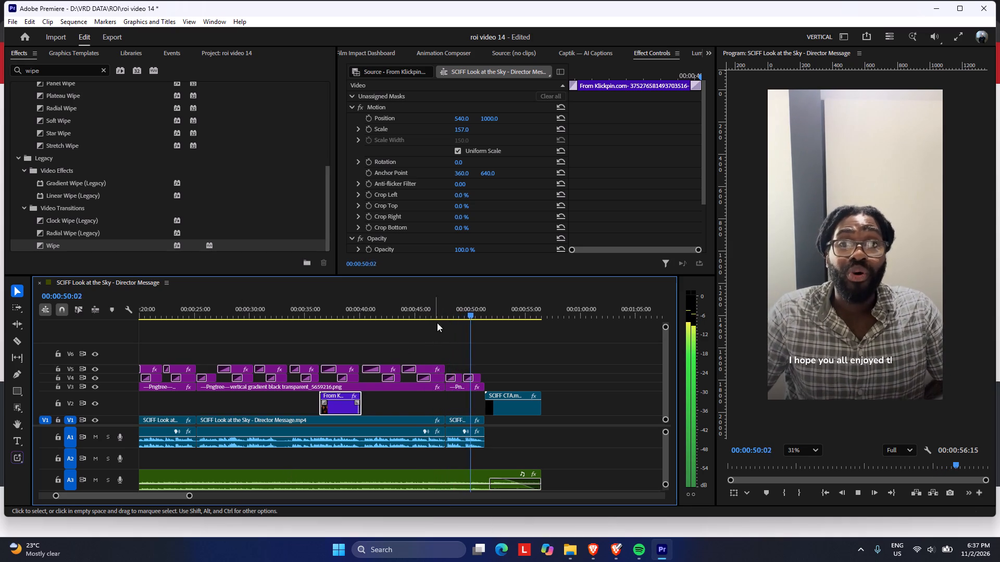
left_click_drag(472, 312, 276, 372)
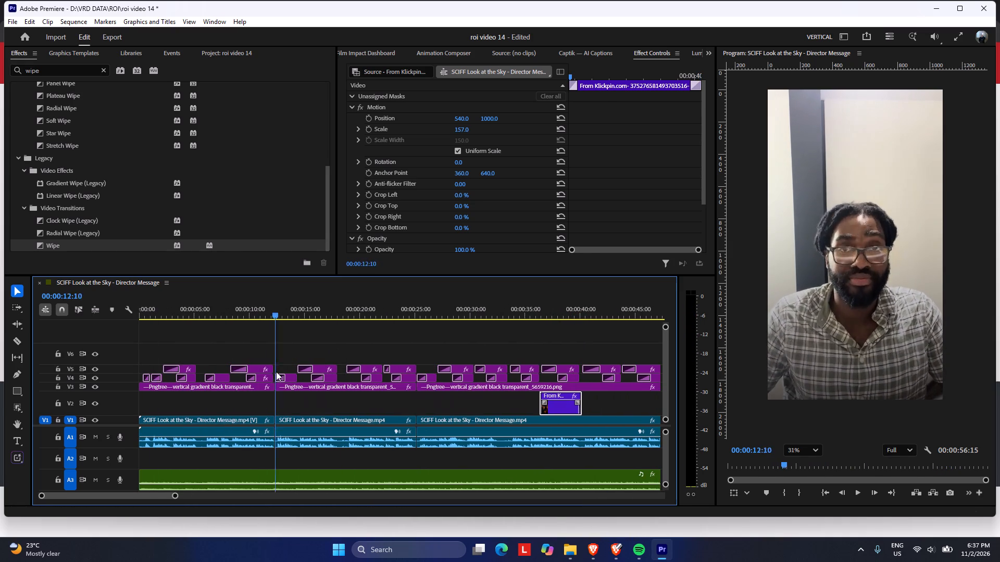
left_click_drag(276, 372, 266, 367)
key("space")
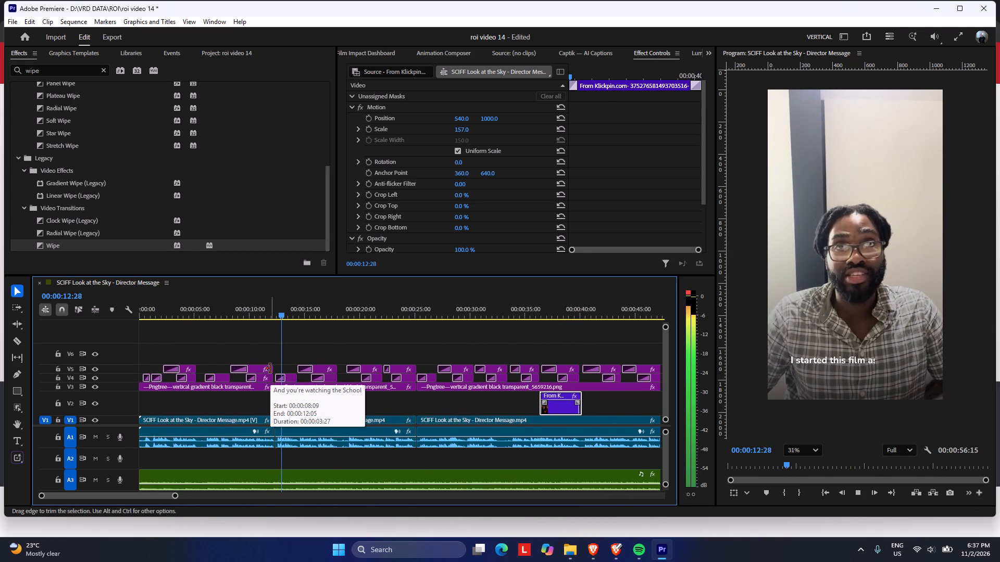
key("space")
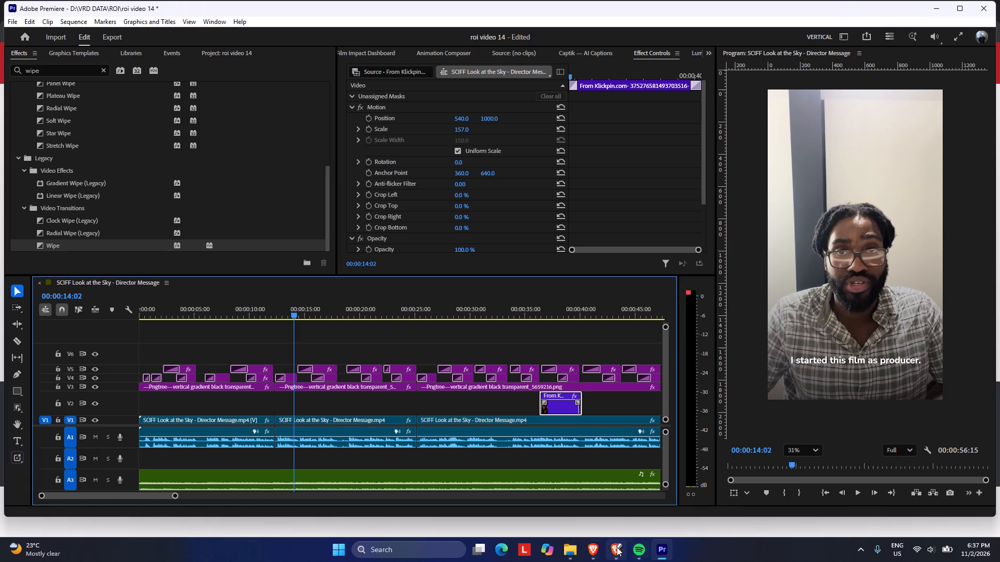
Switch to the Pinterest page in Brave and search for "producer".
left_click(600, 553)
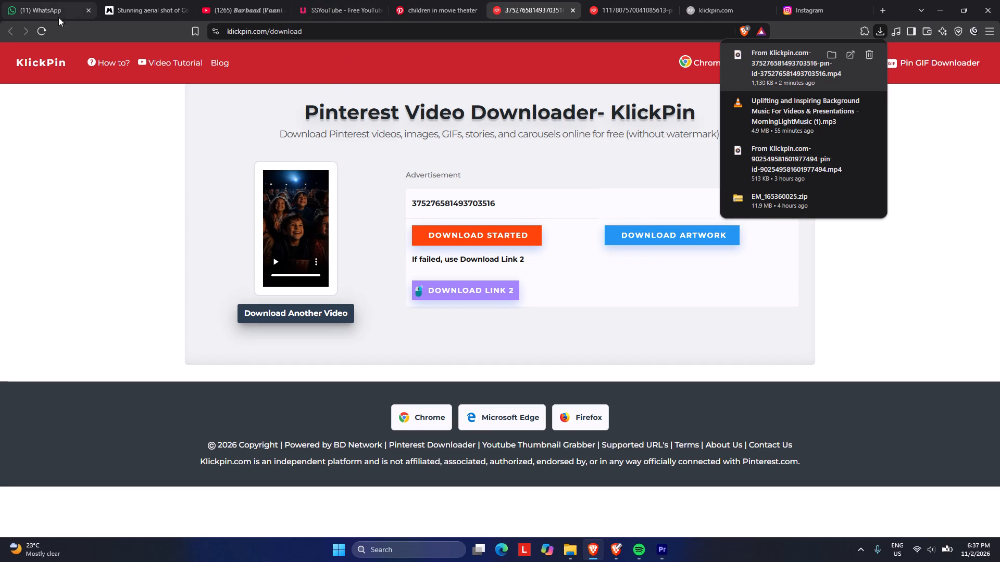
left_click(456, 0)
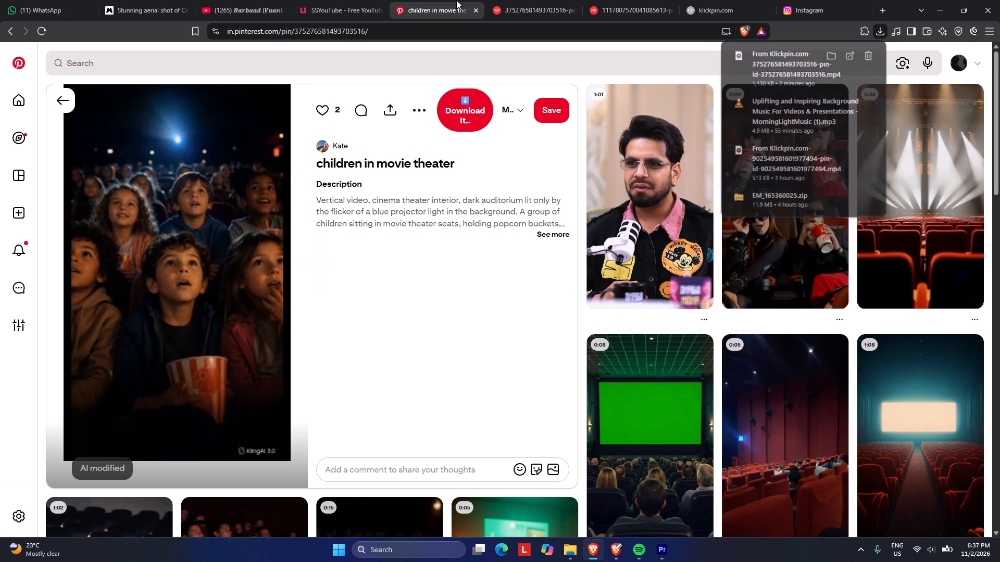
left_click(120, 64)
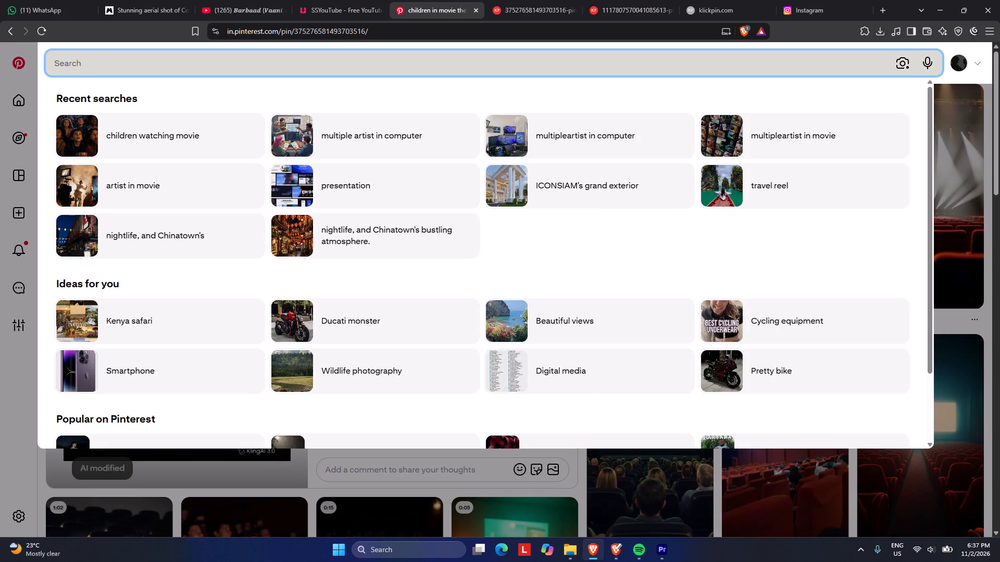
type("producer")
key("Return")
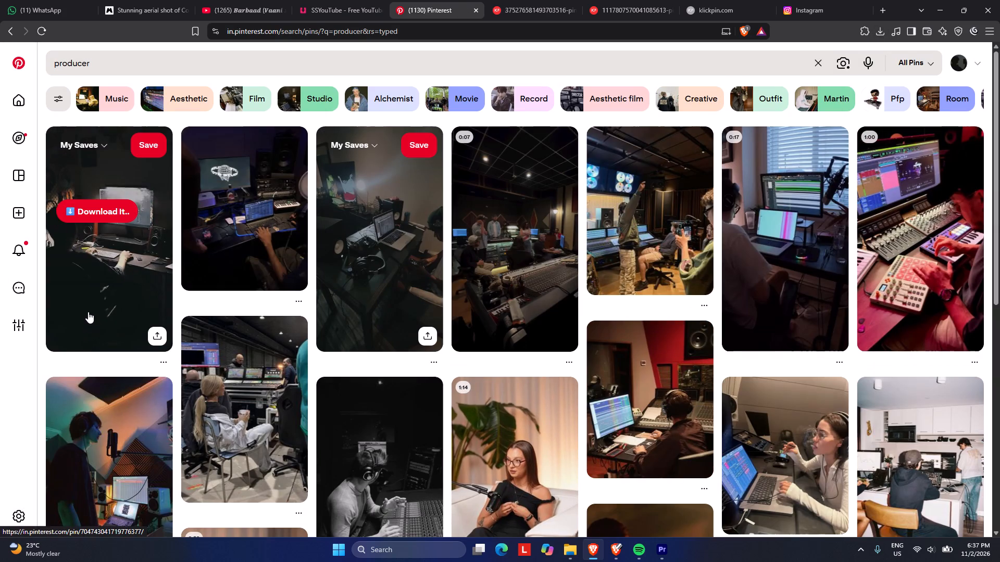
Examine the "producer" pins for a vertical video that fits the spoken line about producing the film.
left_click(511, 270)
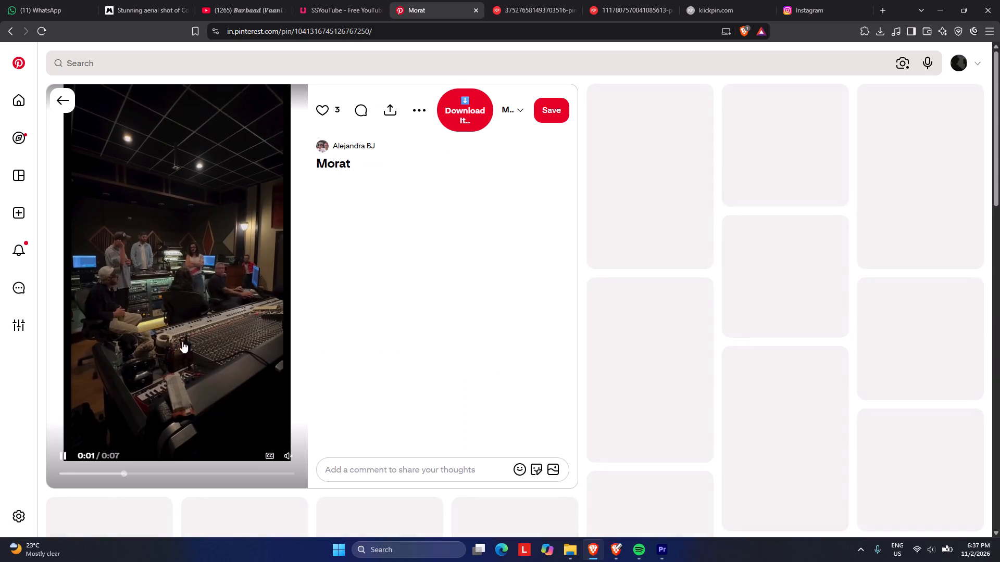
left_click(61, 93)
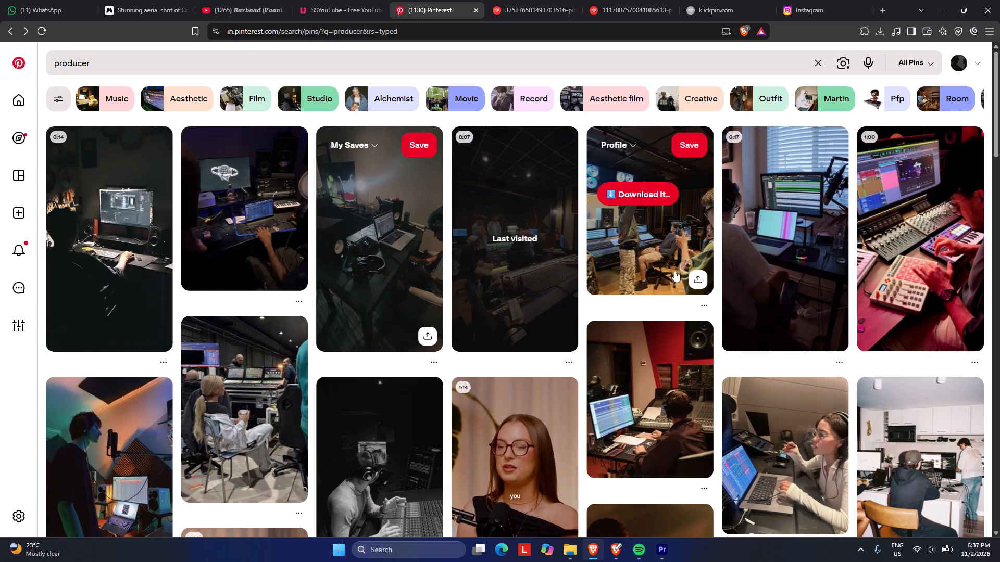
left_click(657, 234)
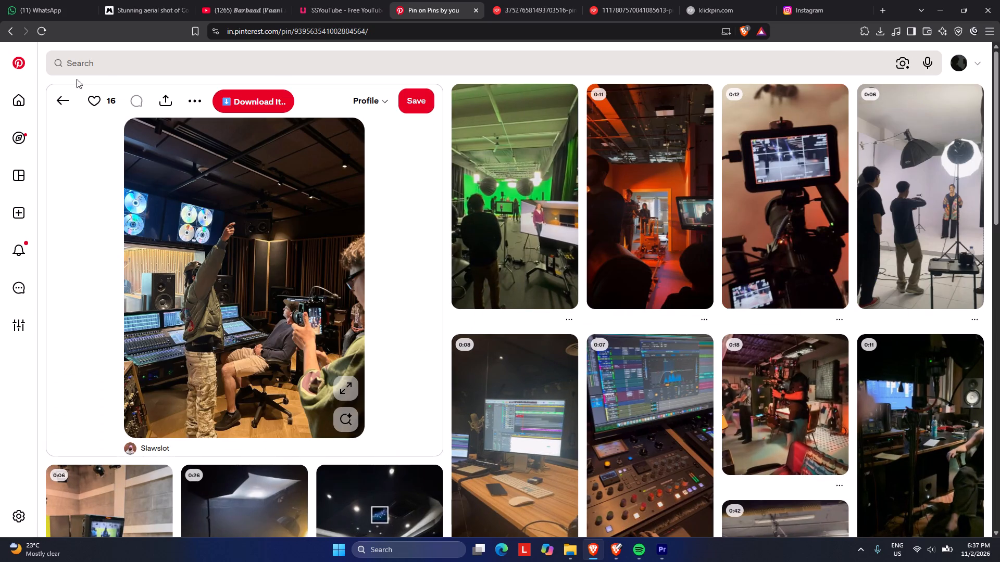
left_click(60, 95)
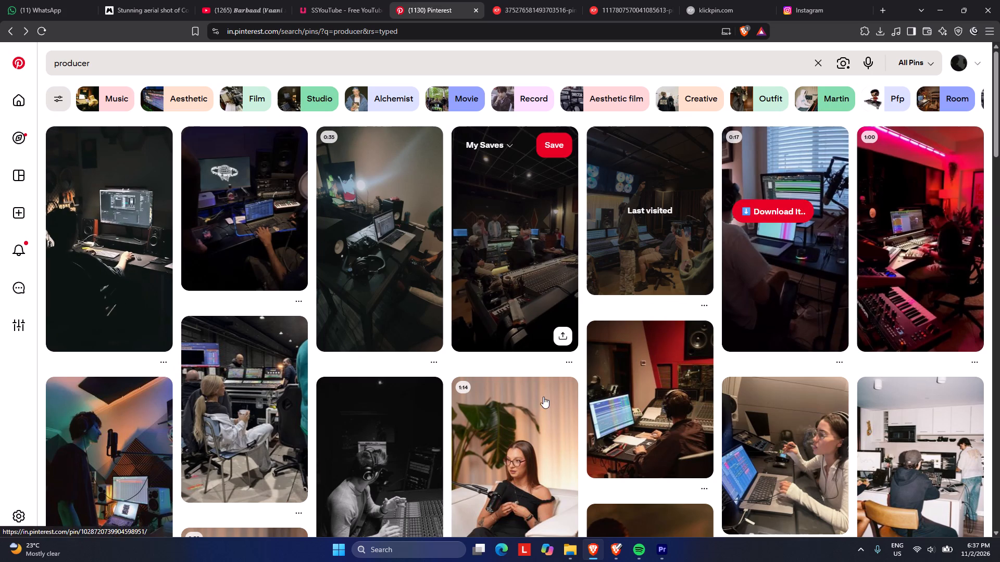
scroll(139, 475, "down", 1)
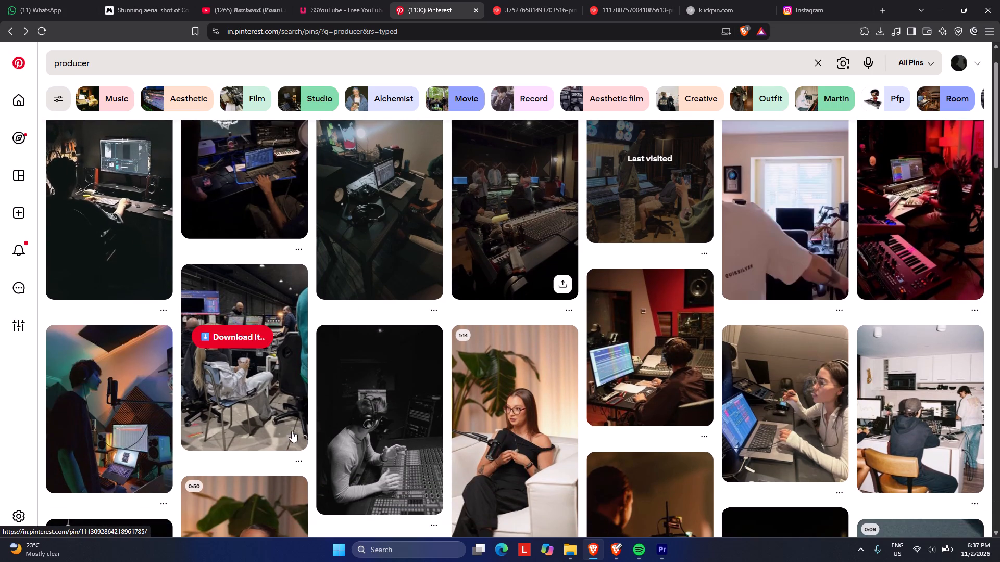
scroll(348, 432, "down", 4)
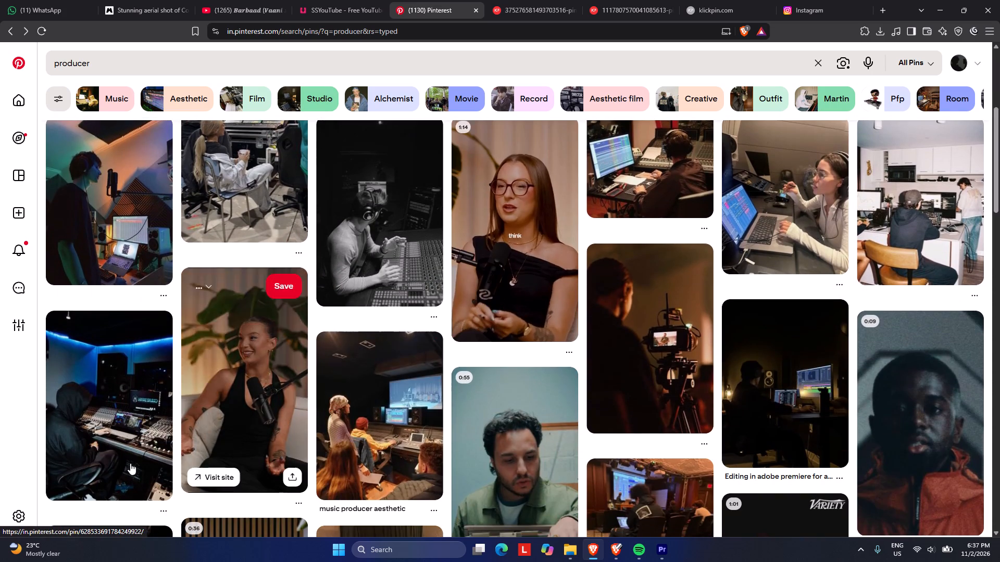
scroll(150, 460, "down", 6)
scroll(166, 458, "up", 3)
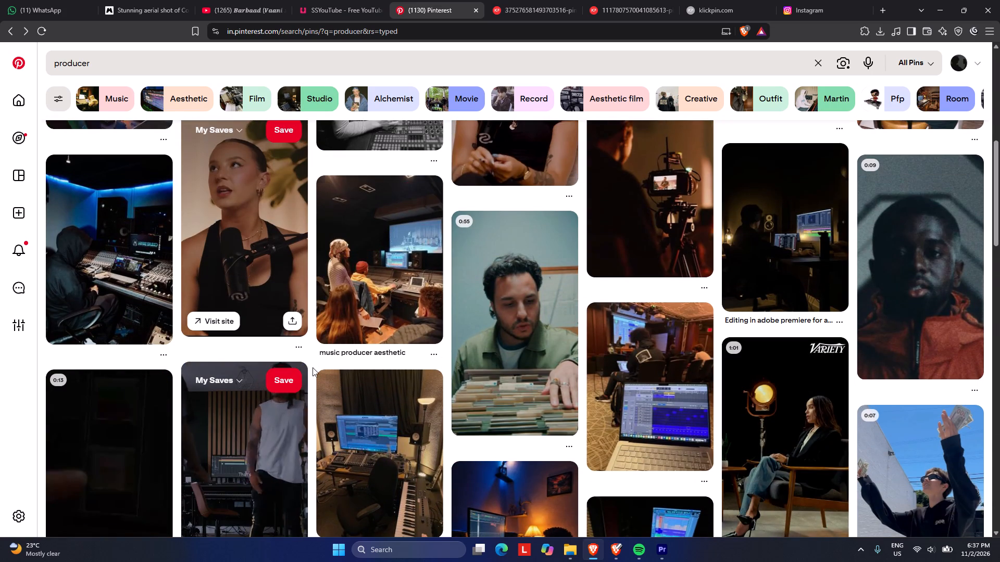
scroll(312, 367, "down", 3)
scroll(217, 414, "down", 2)
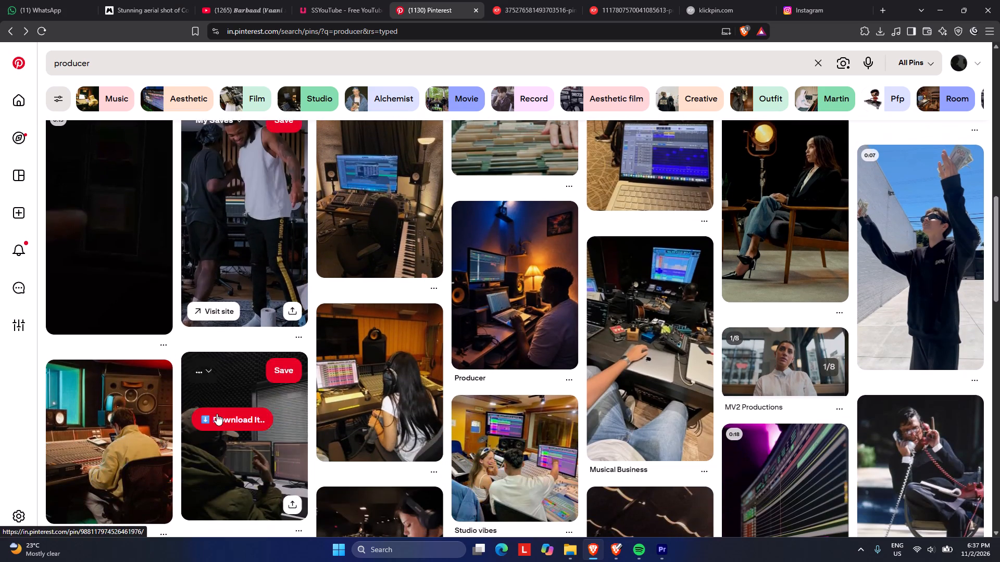
scroll(217, 414, "down", 4)
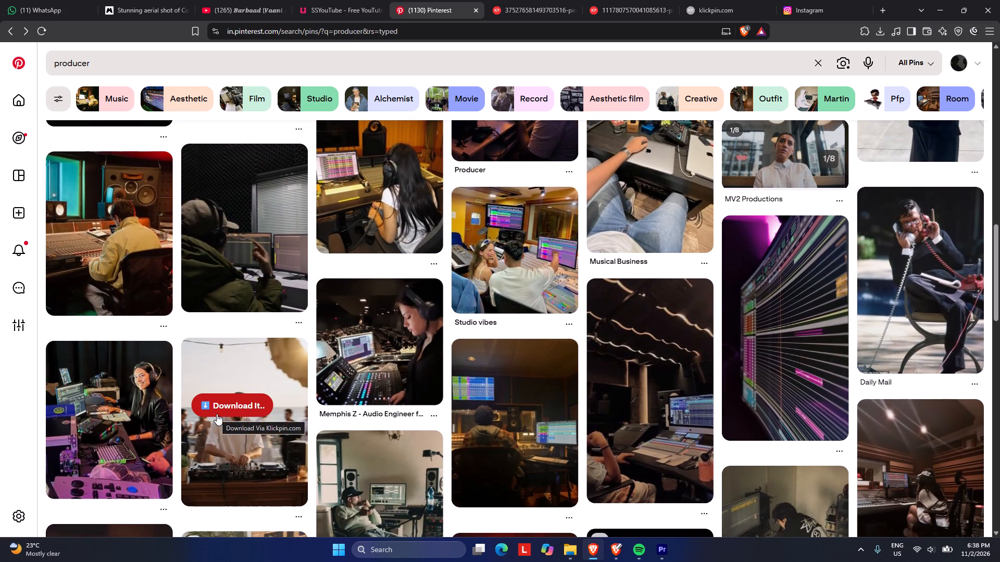
scroll(217, 414, "down", 7)
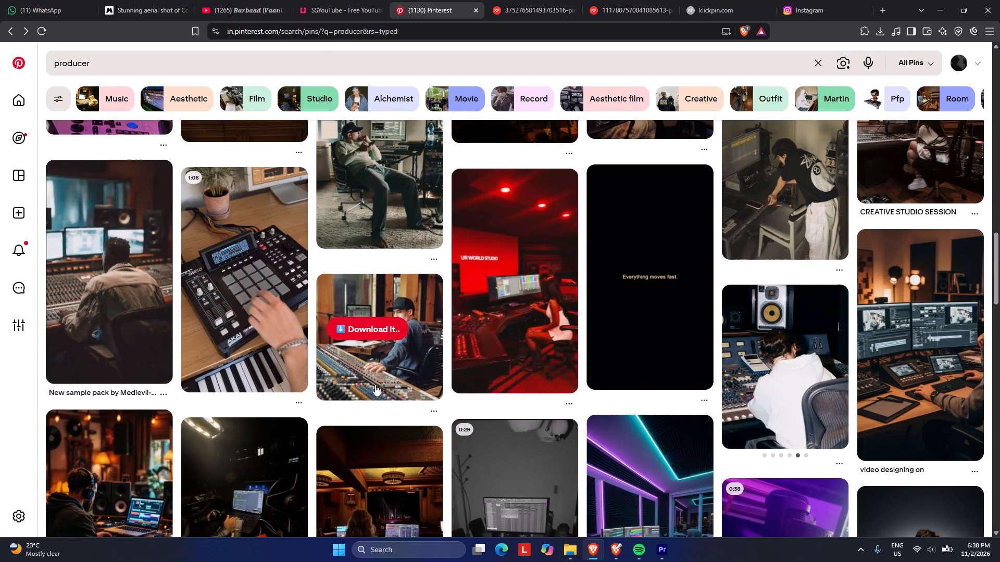
Refine the Pinterest search to "producer video".
left_click(174, 50)
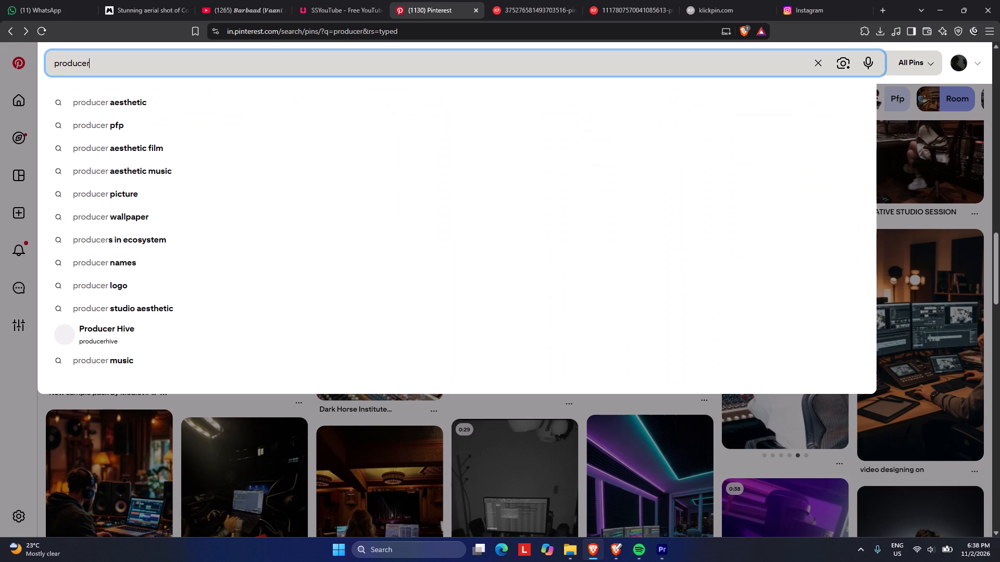
key("space")
key("v")
key("i")
type("dep")
key("BackSpace")
key("o")
key("Return")
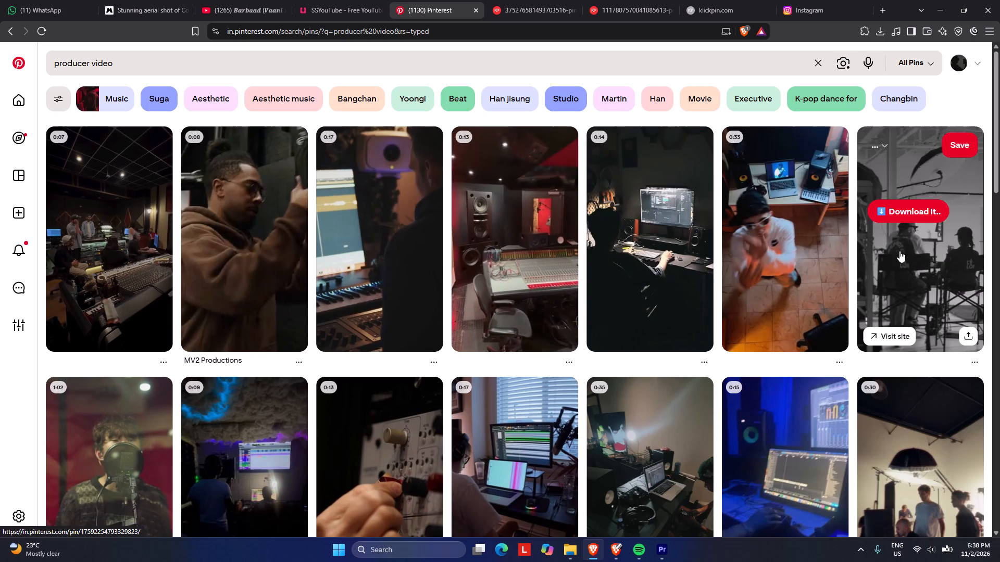
Open the black-and-white pin of a film crew in director's chairs and download its video through KlickPin.
left_click(931, 262)
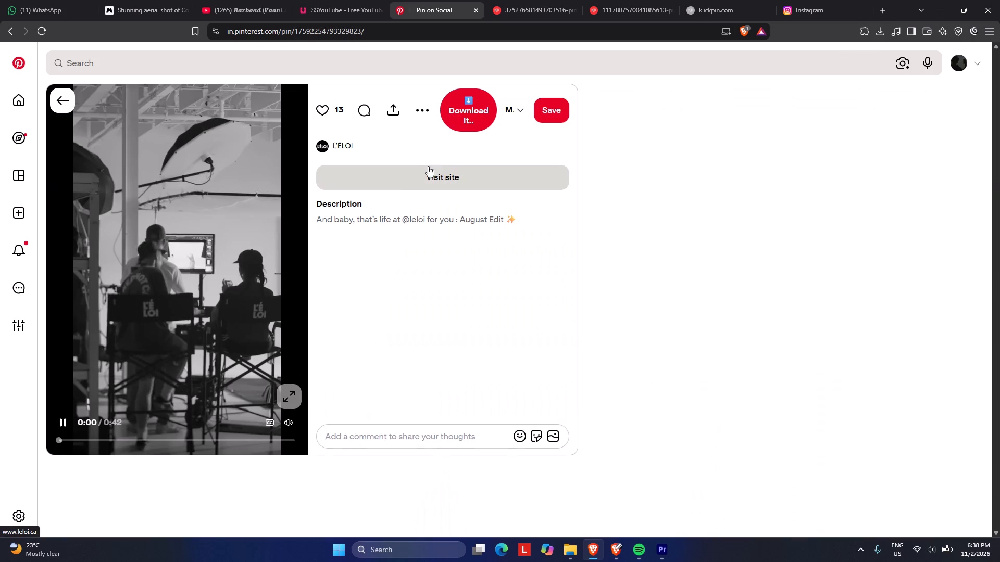
left_click(471, 105)
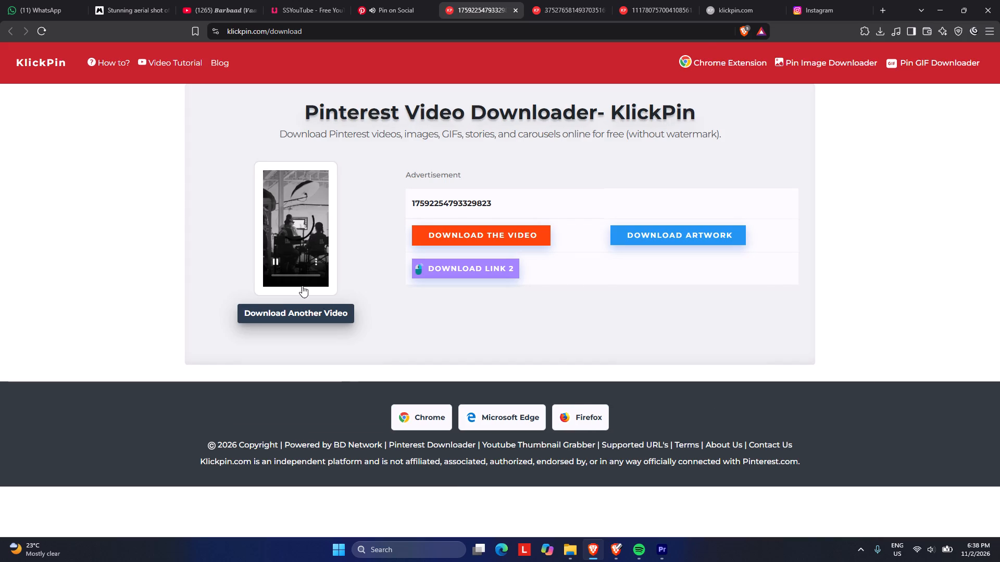
left_click(512, 235)
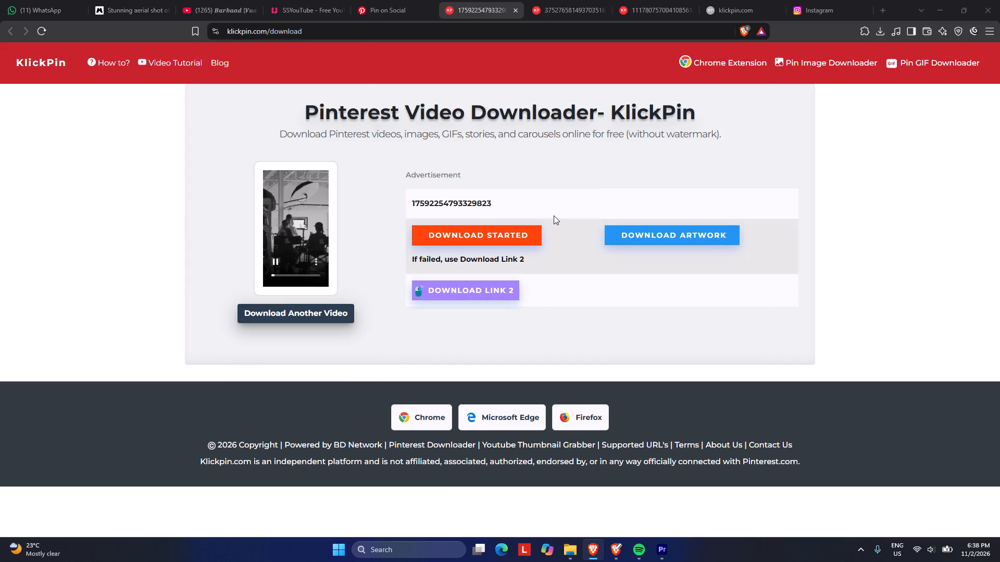
left_click(318, 389)
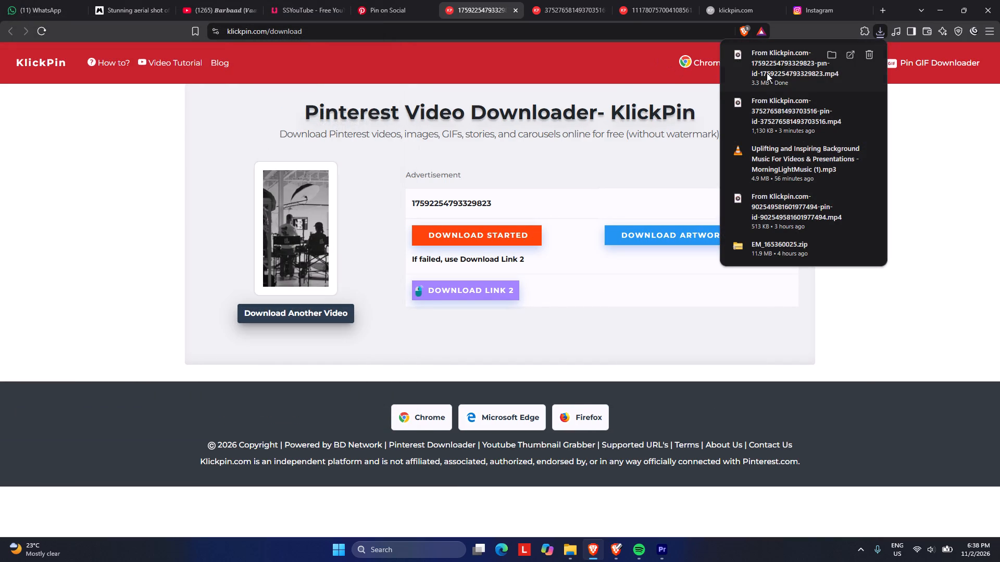
Bring the downloaded film-crew video from Brave into the Premiere timeline on a new V7 track at 00:00:14:02.
left_click_drag(781, 68, 659, 523)
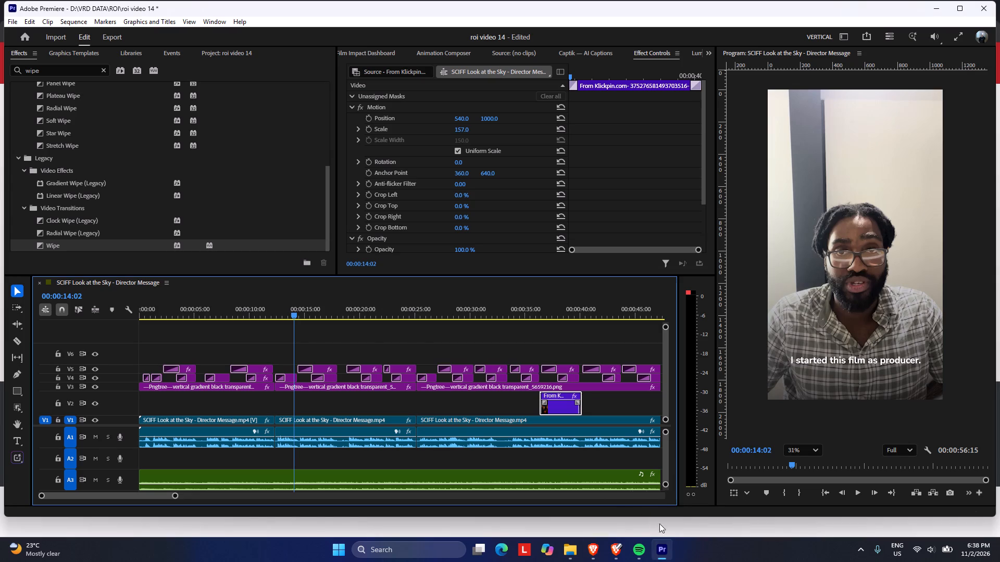
left_click_drag(659, 523, 321, 336)
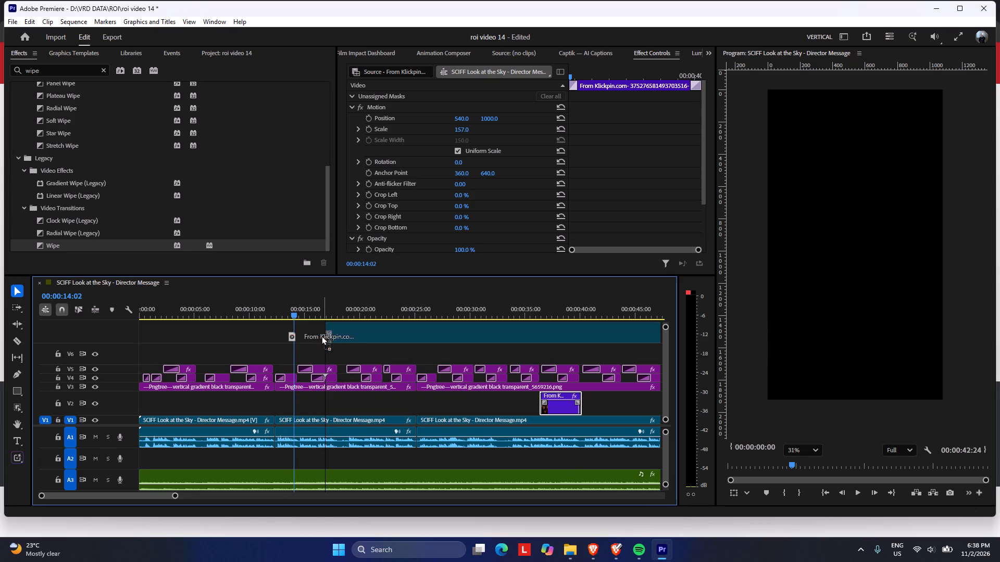
left_click_drag(321, 336, 293, 338)
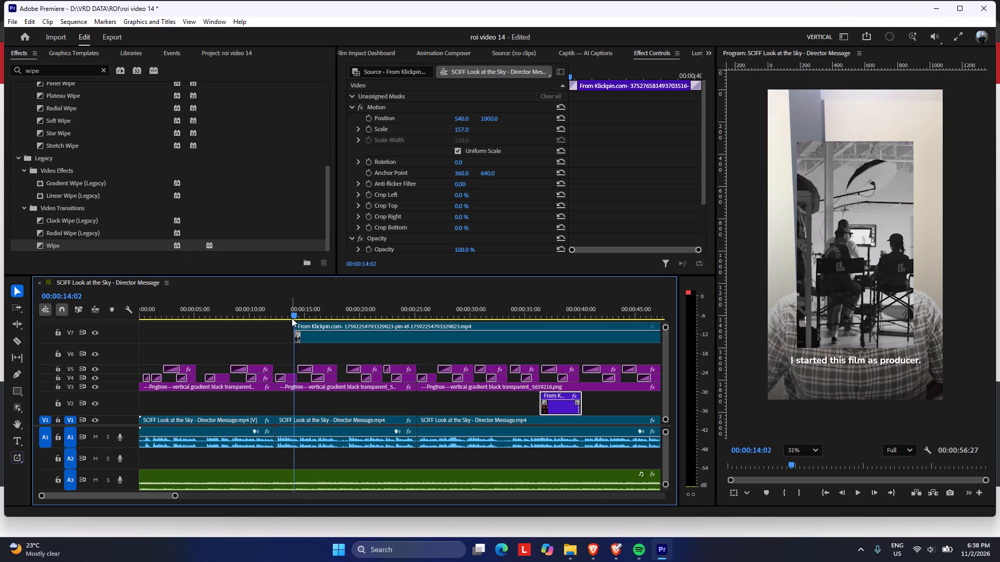
Cut the film-crew clip on V7 at 00:00:16:27 and delete the part after the cut.
left_click_drag(293, 314, 337, 321)
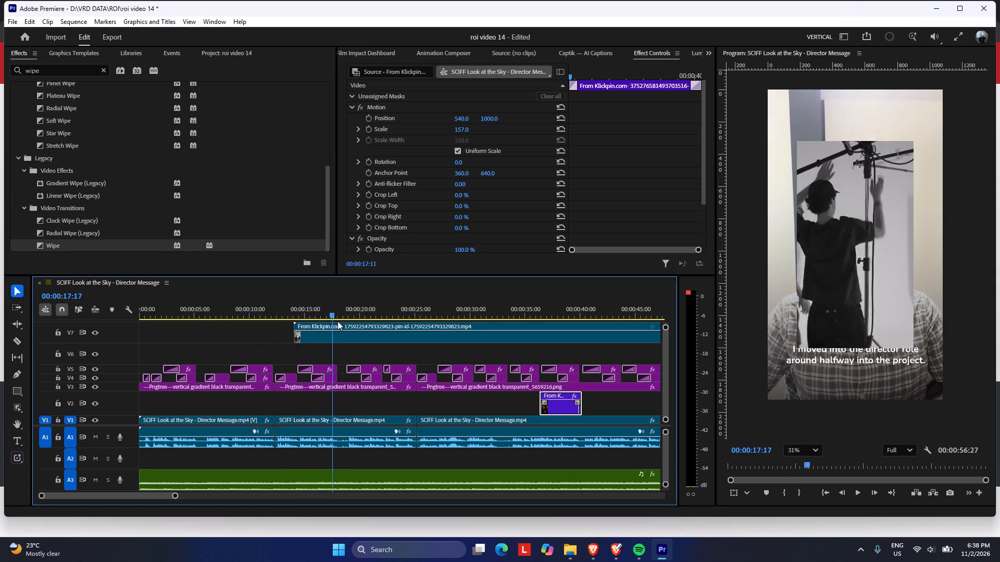
left_click_drag(337, 321, 360, 321)
left_click_drag(357, 308, 357, 309)
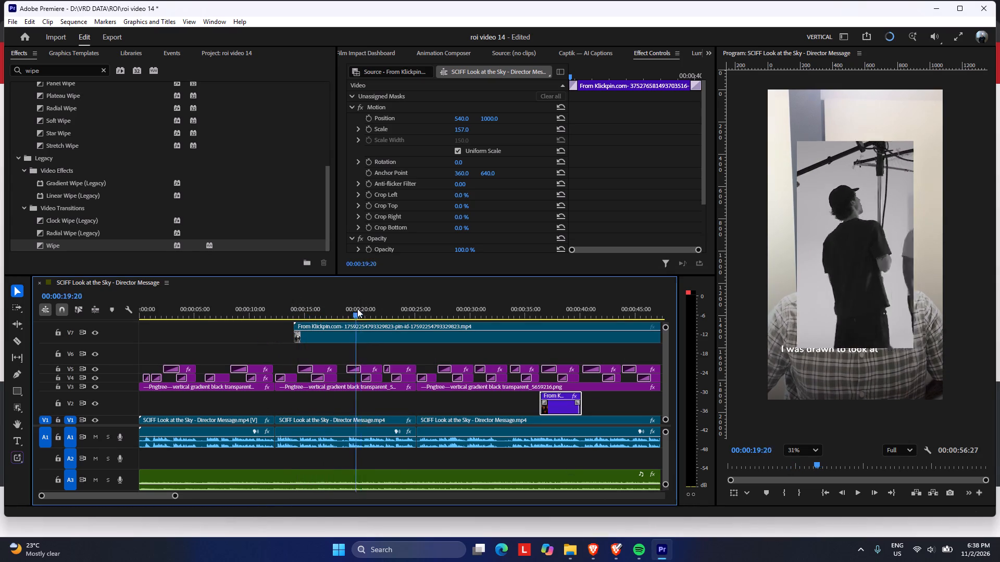
left_click_drag(357, 309, 322, 301)
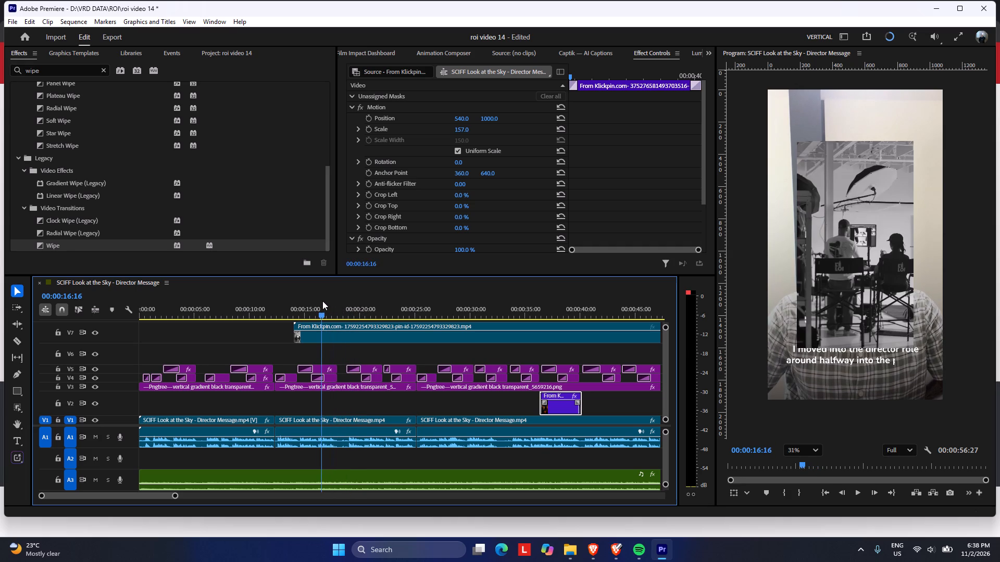
left_click_drag(322, 301, 327, 303)
key("c")
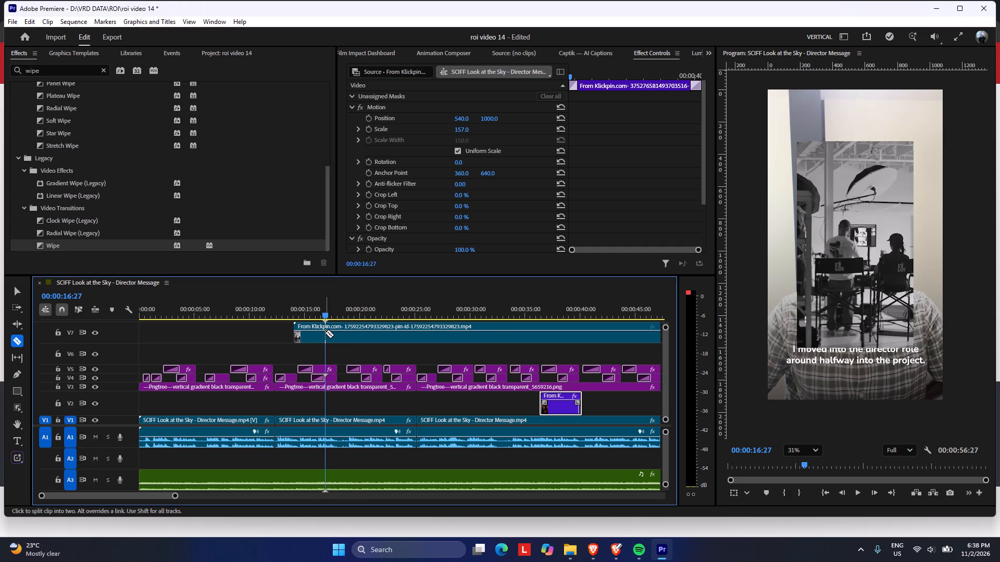
left_click(325, 333)
left_click(364, 339)
key("ctrl+z")
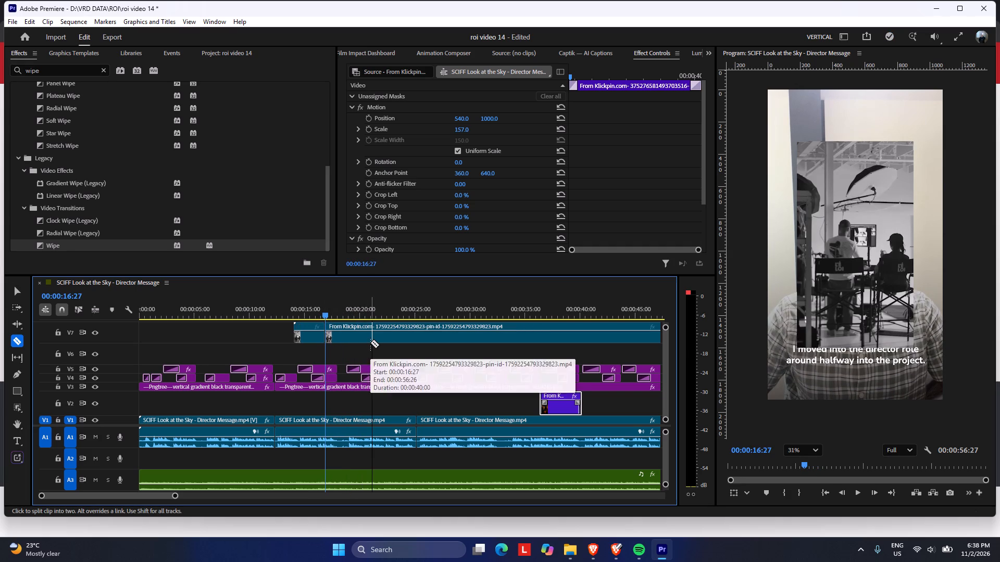
key("v")
left_click(368, 341)
key("Delete")
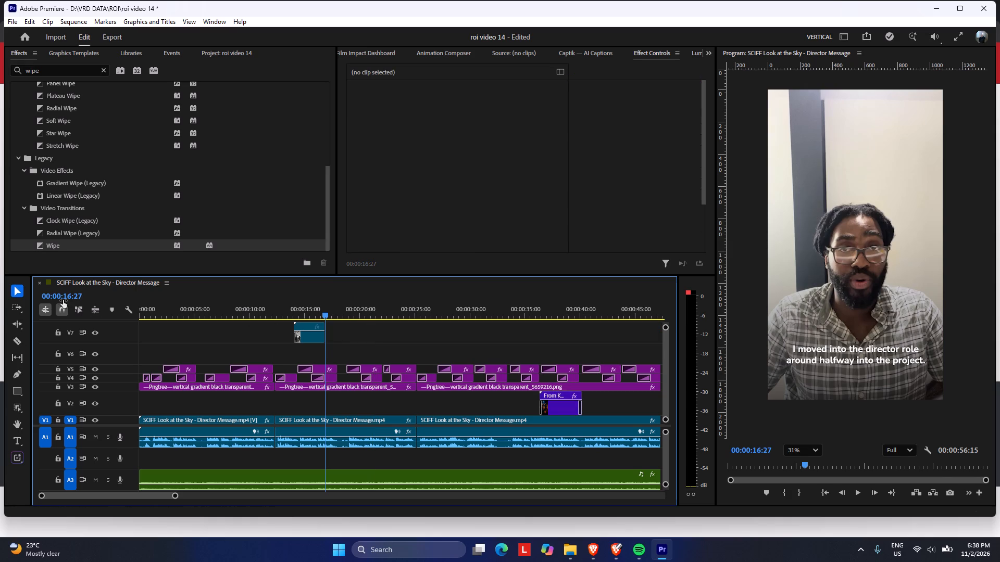
Move the film-crew clip to V2, aligned with the start of the "I started this film as producer." caption, and preview it.
left_click_drag(304, 312, 267, 311)
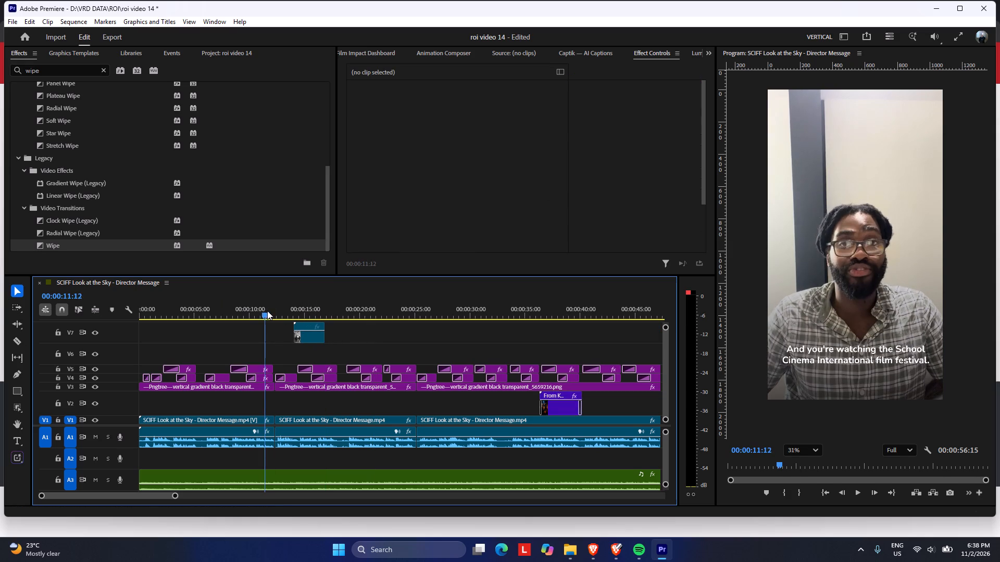
left_click_drag(267, 311, 277, 314)
left_click_drag(306, 339, 290, 402)
left_click(274, 310)
key("space")
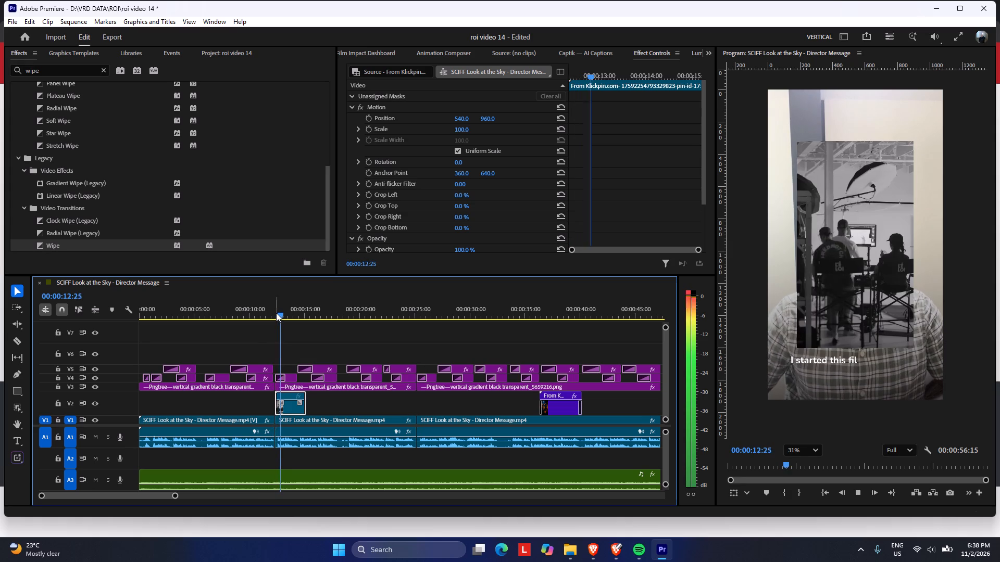
key("space")
Scale the film-crew clip on V2 to fill the vertical frame and play it back.
right_click(293, 408)
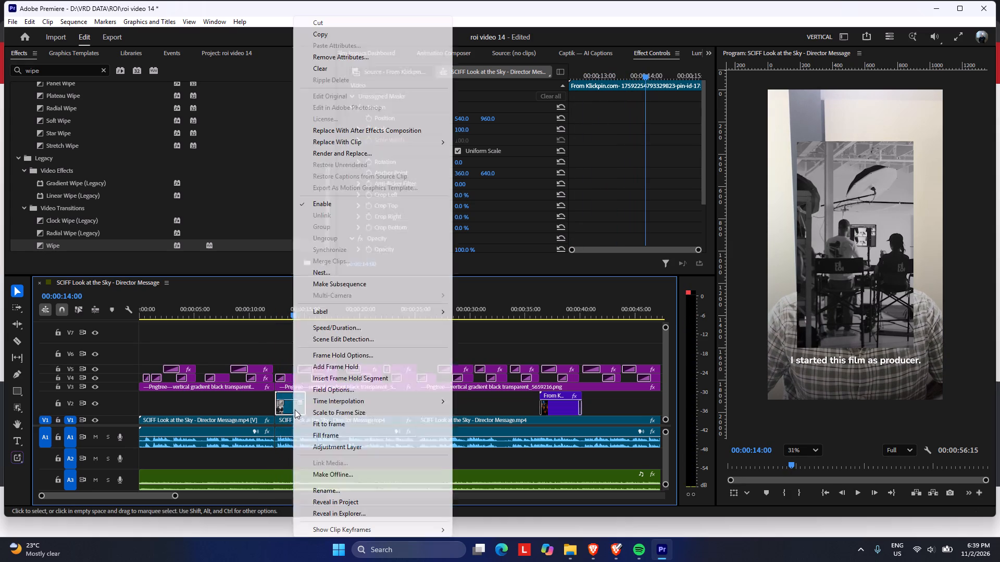
left_click(329, 436)
key("space")
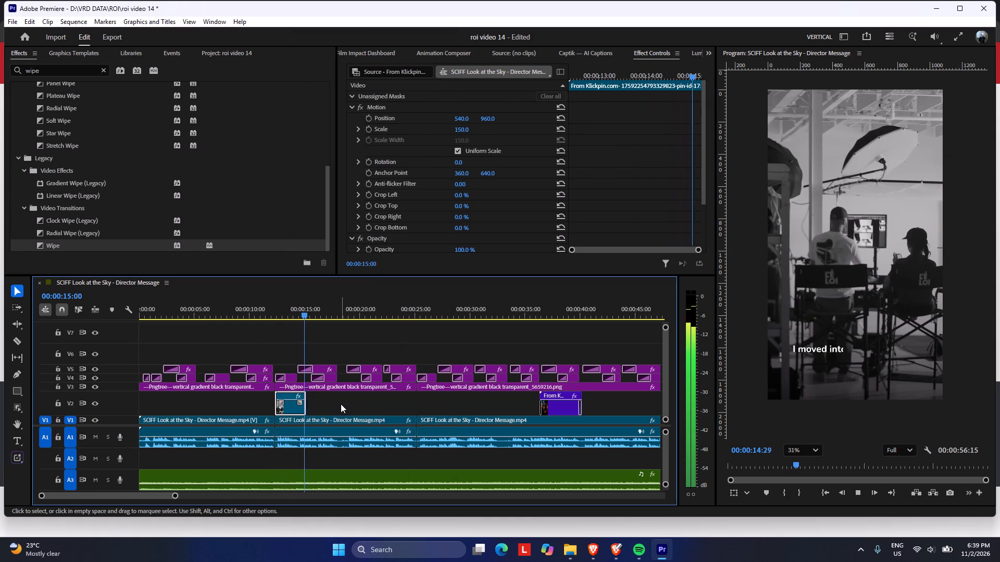
key("space")
Give the film-crew clip a short Cross Dissolve fade-out and trim its end to about 00:00:14:24, before the "I moved into" caption.
left_click_drag(300, 403, 293, 403)
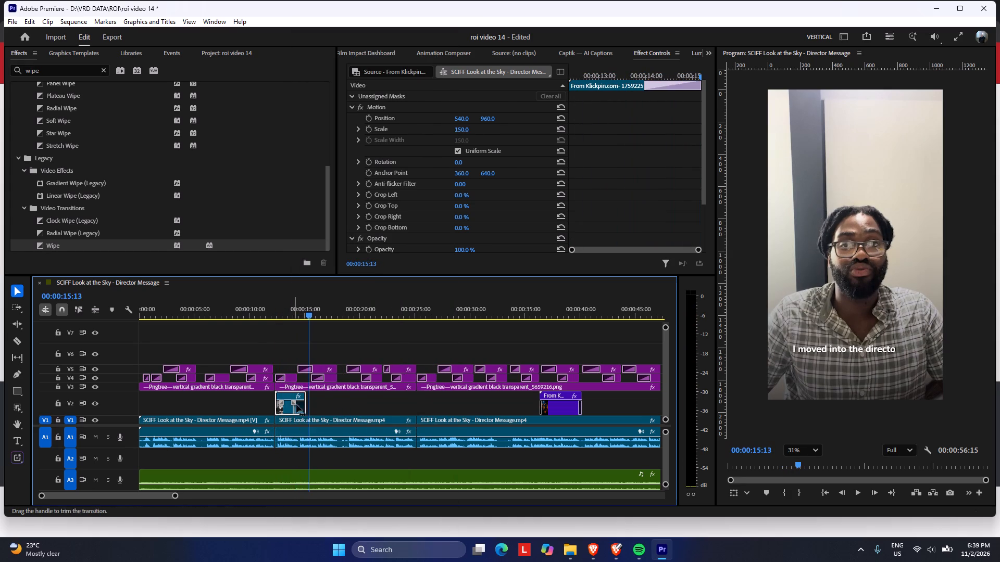
left_click(310, 399)
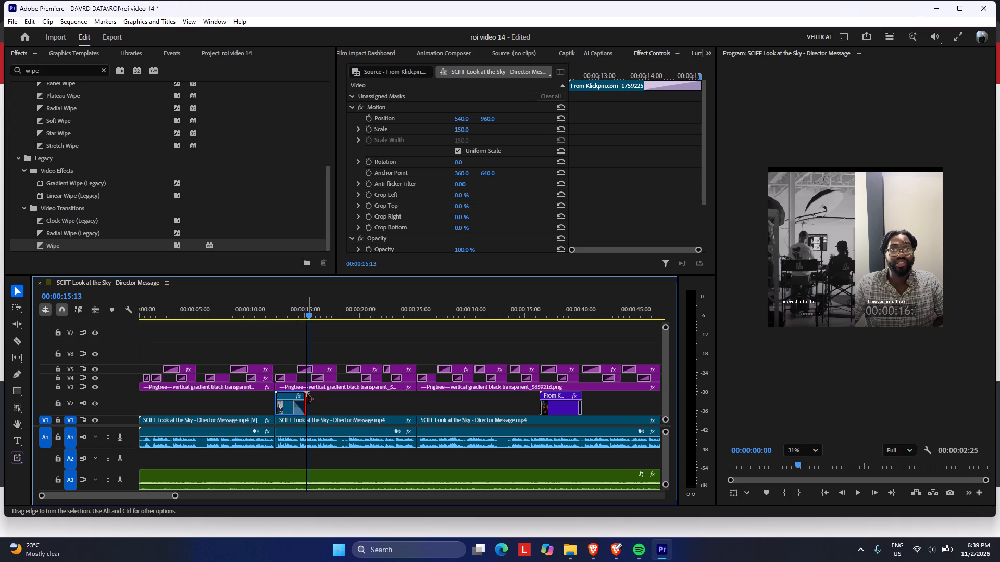
left_click_drag(177, 494, 118, 504)
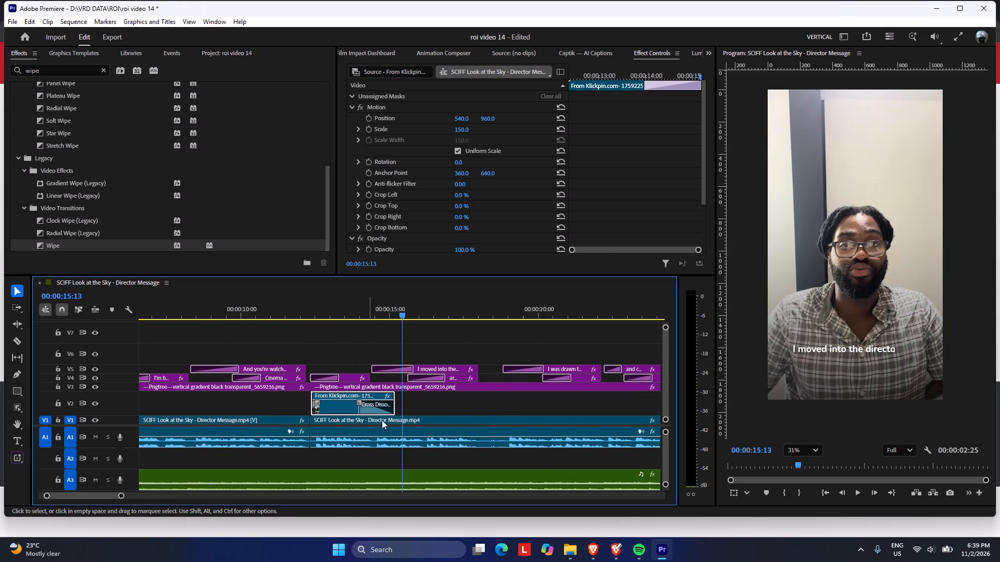
left_click_drag(396, 400, 386, 400)
left_click_drag(346, 402, 359, 402)
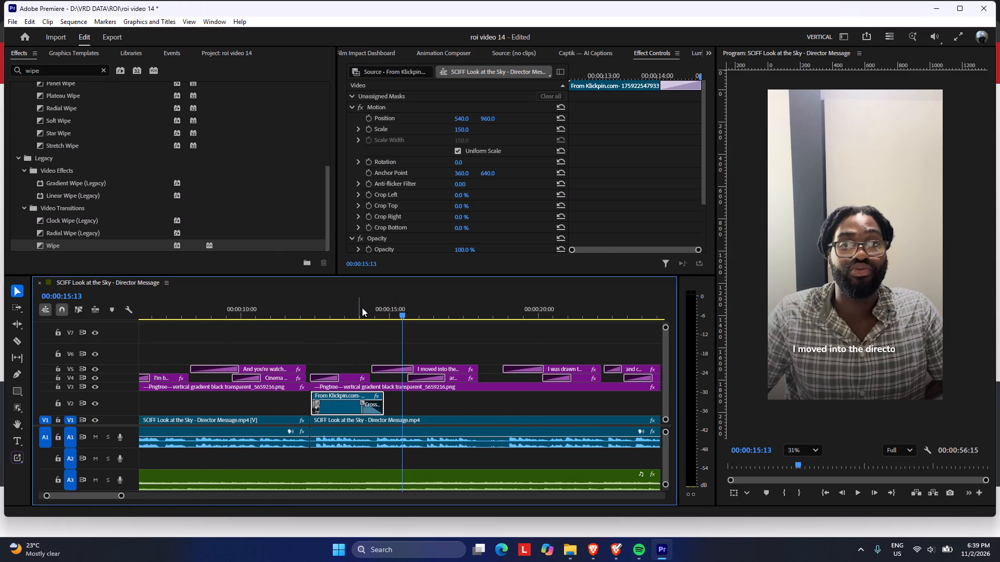
Play back the film-crew B-roll and the following lines from 00:00:12:07, and review the whole timeline.
left_click_drag(362, 308, 308, 313)
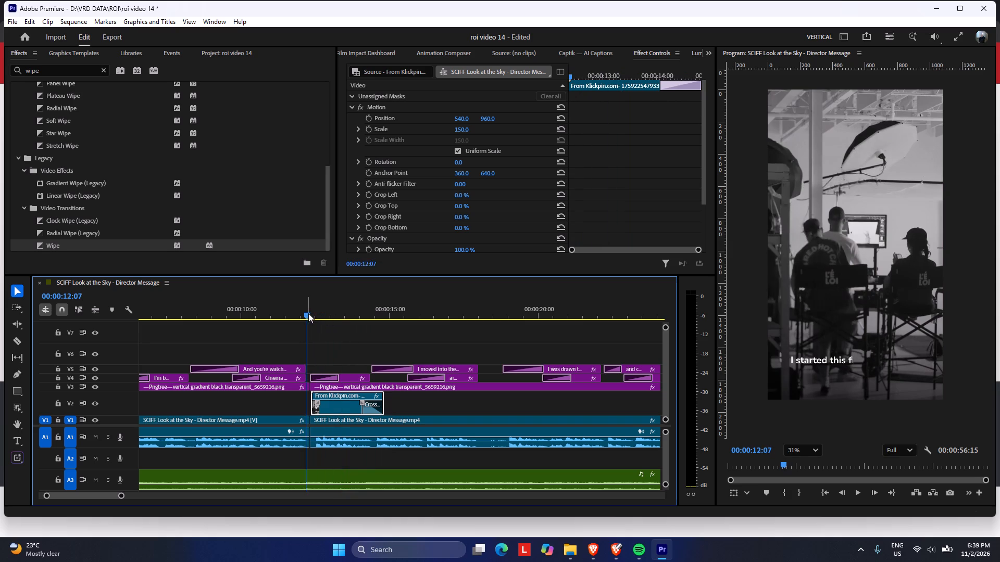
key("space")
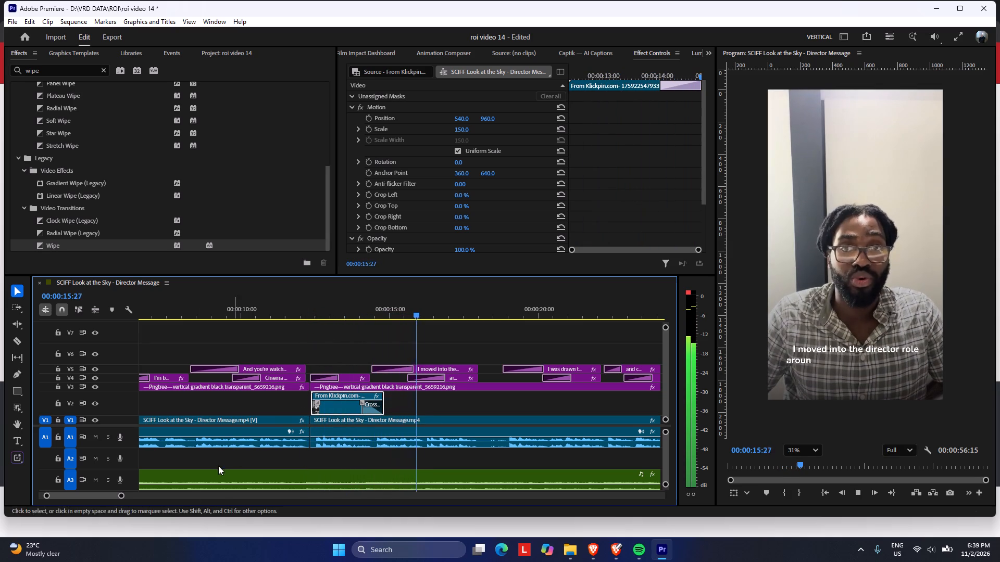
left_click_drag(123, 494, 197, 500)
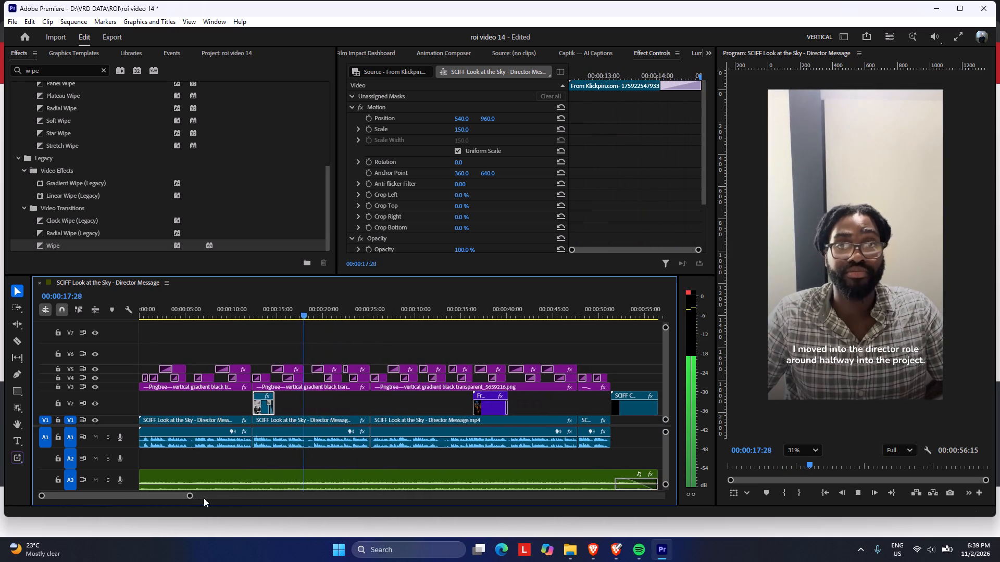
left_click(314, 408)
key("space")
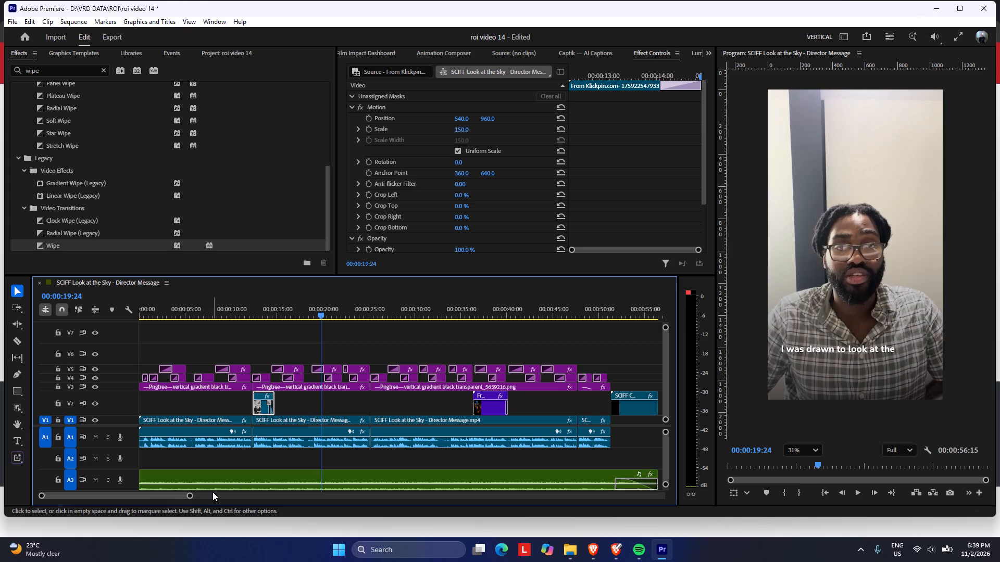
left_click_drag(193, 494, 271, 487)
left_click_drag(185, 494, 89, 503)
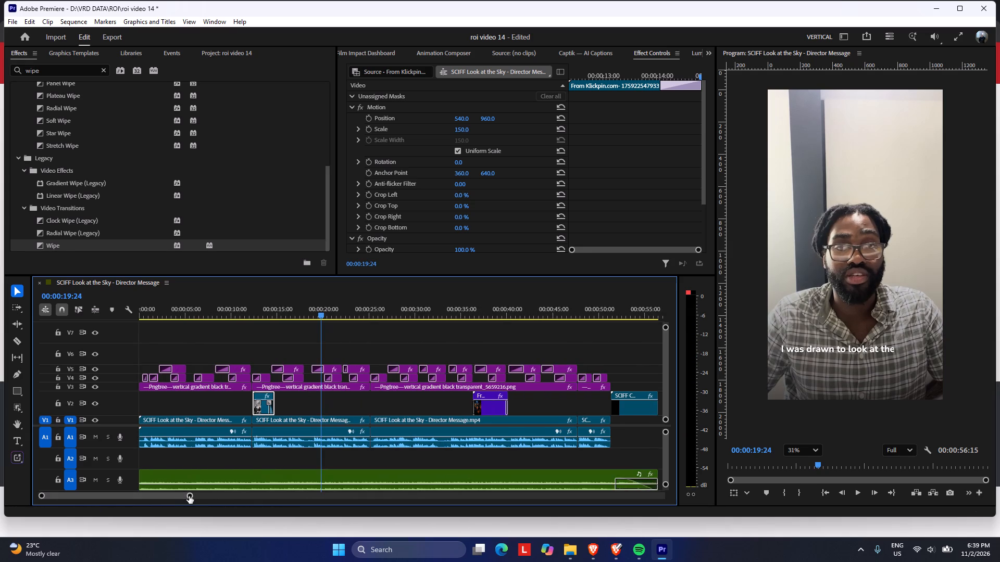
left_click_drag(189, 496, 306, 484)
left_click(401, 413)
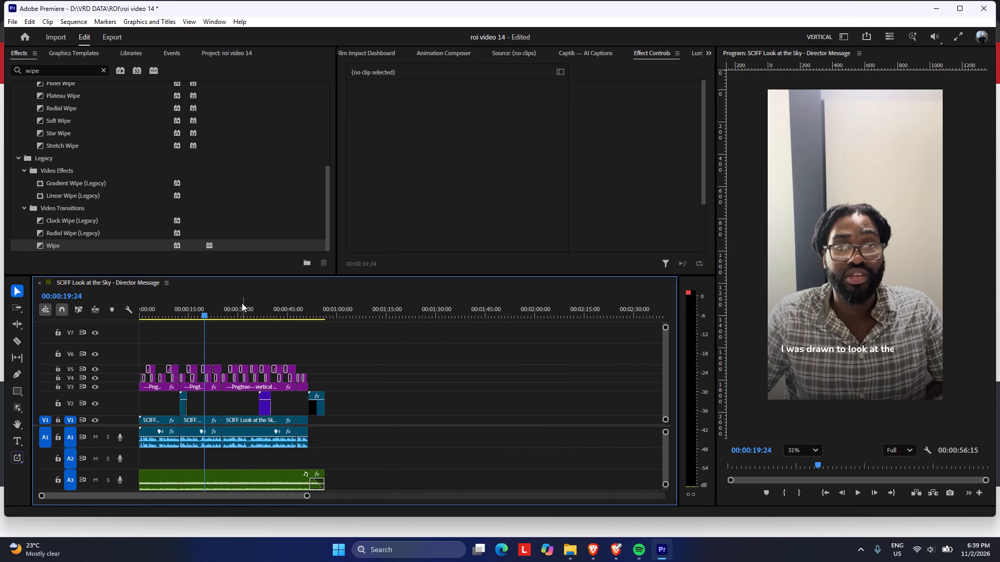
Open the export settings and name the output file "roi video 14".
left_click(115, 40)
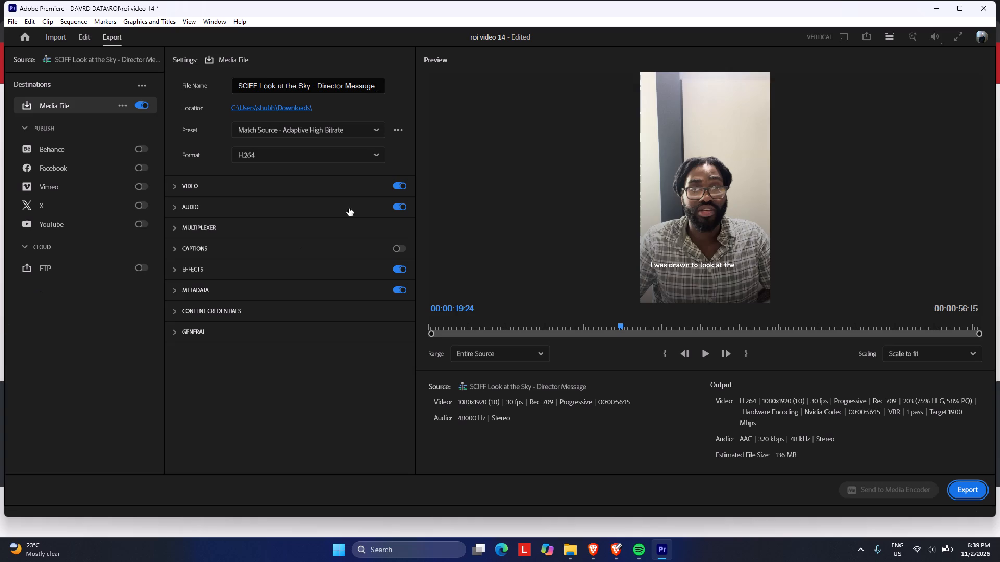
left_click(328, 82)
key("ctrl+a")
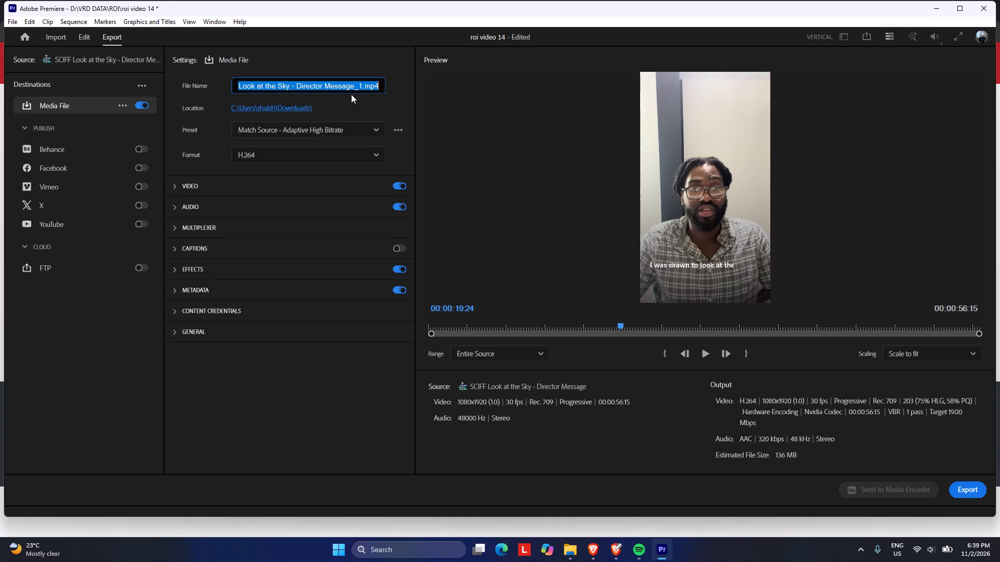
type("roi video 14")
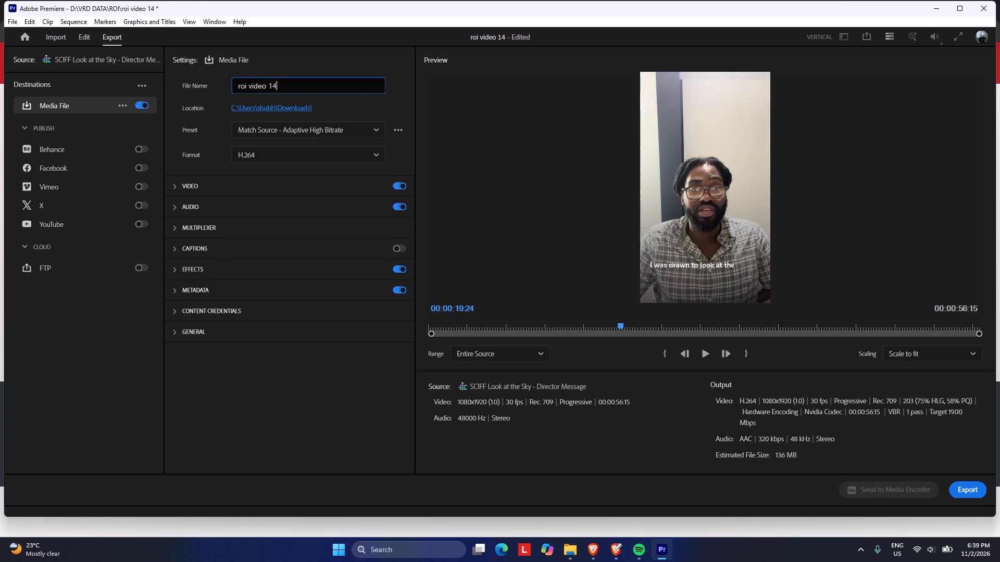
left_click(328, 74)
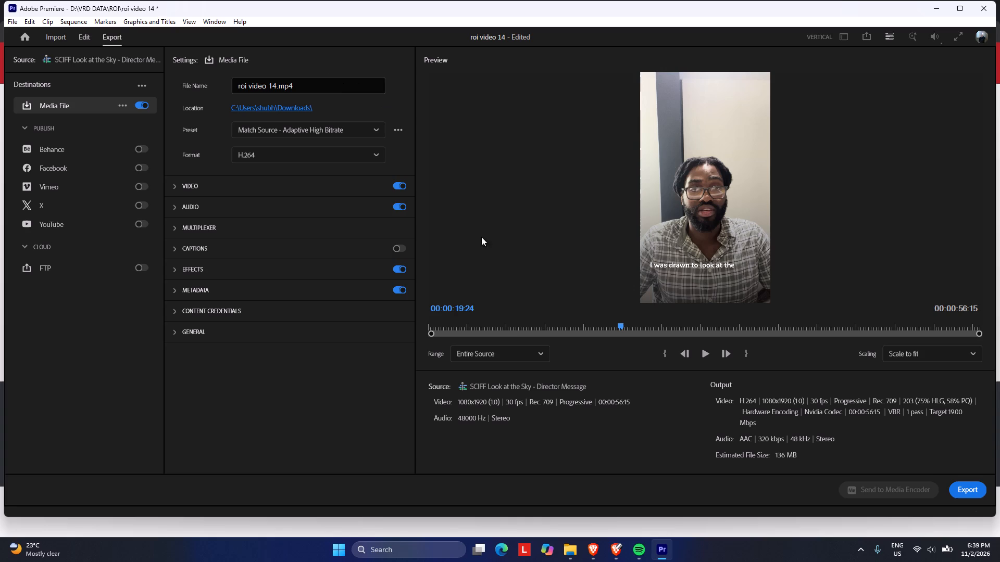
Scrub through the export preview and export the entire sequence as an H.264 video.
left_click_drag(509, 323, 634, 334)
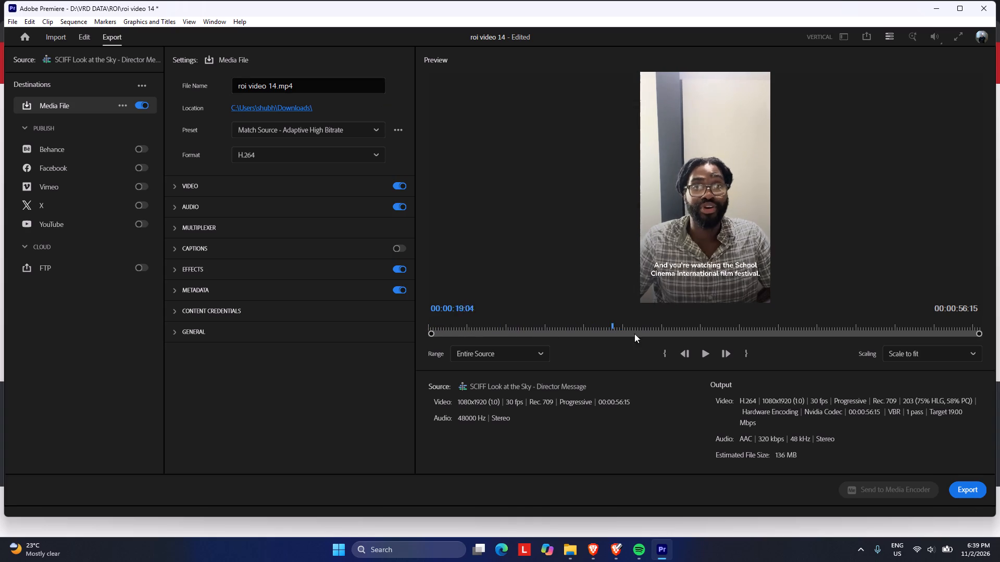
left_click_drag(634, 334, 999, 319)
left_click(972, 494)
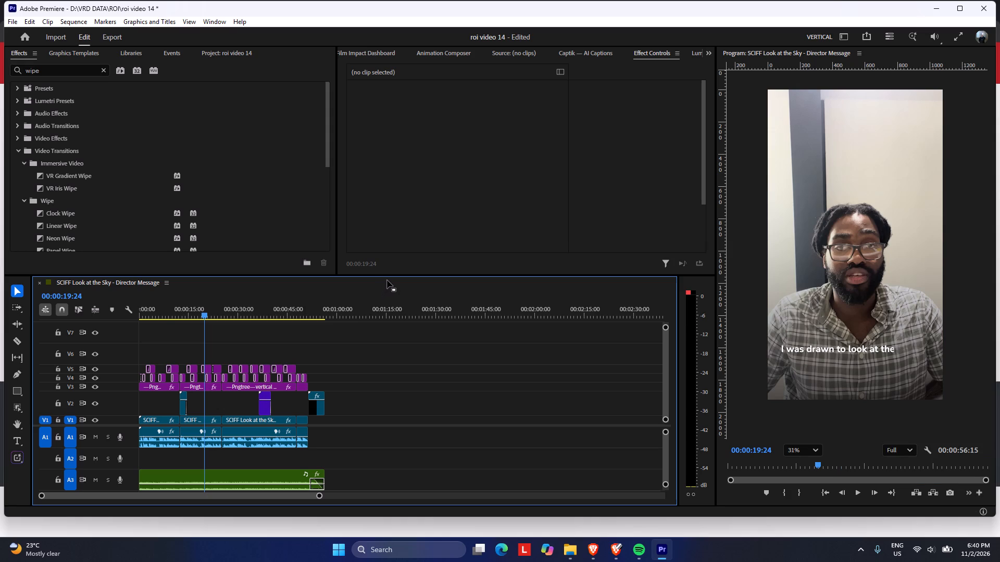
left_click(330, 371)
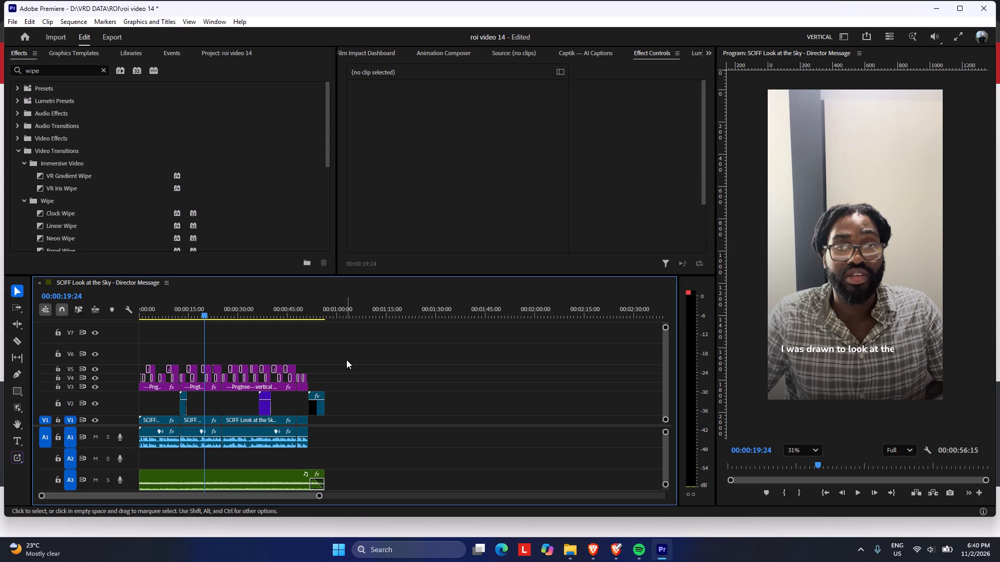
Leave the exported sequence's timeline and switch from Premiere to the Brave browser window.
left_click(347, 359)
left_click(590, 550)
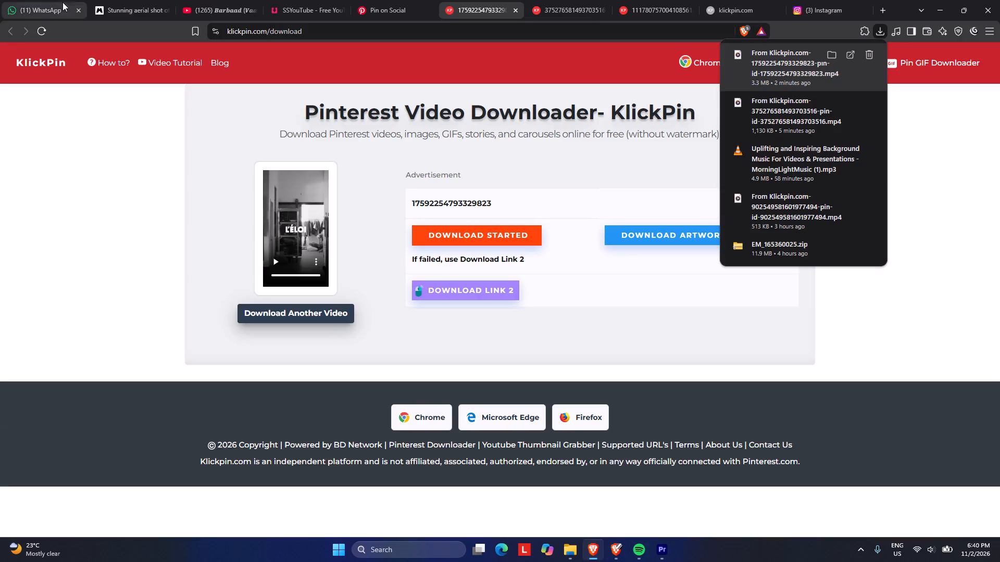